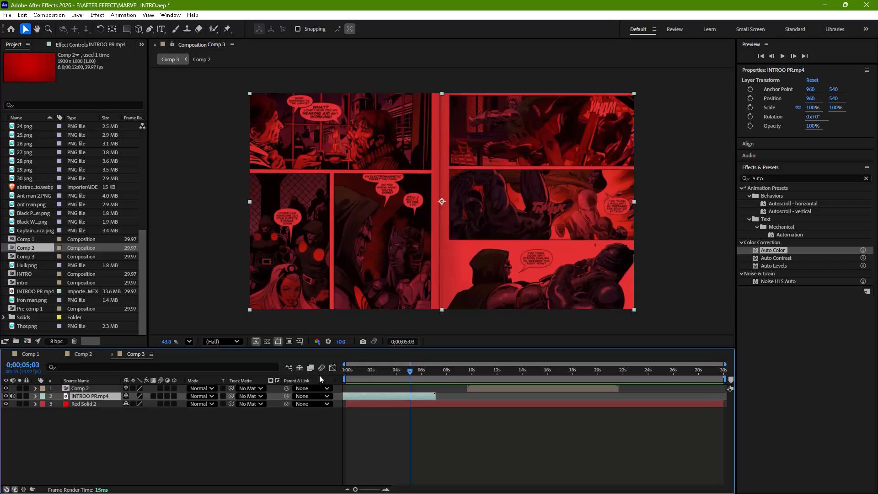
# Move Red Solid 2 above INTROO PR.mp4 and shift it in time to start just before that clip ends, at about 7 s.
pyautogui.click(357, 403)
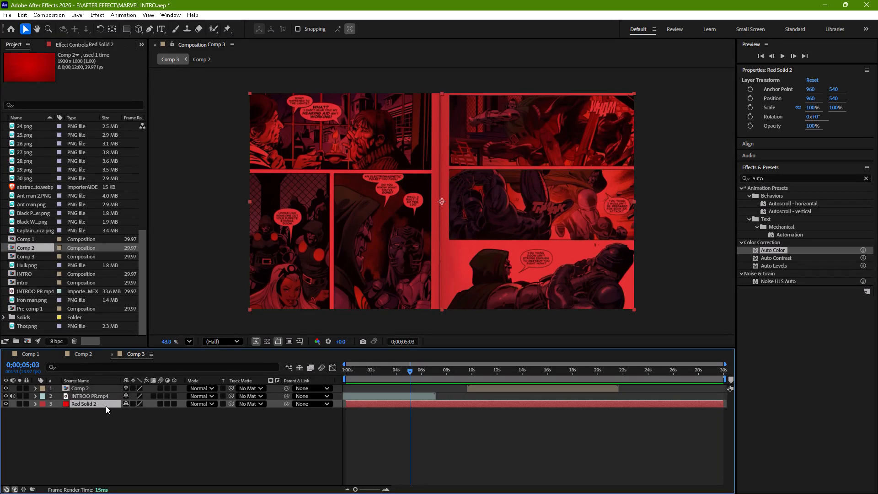
pyautogui.moveTo(106, 406); pyautogui.dragTo(108, 393)
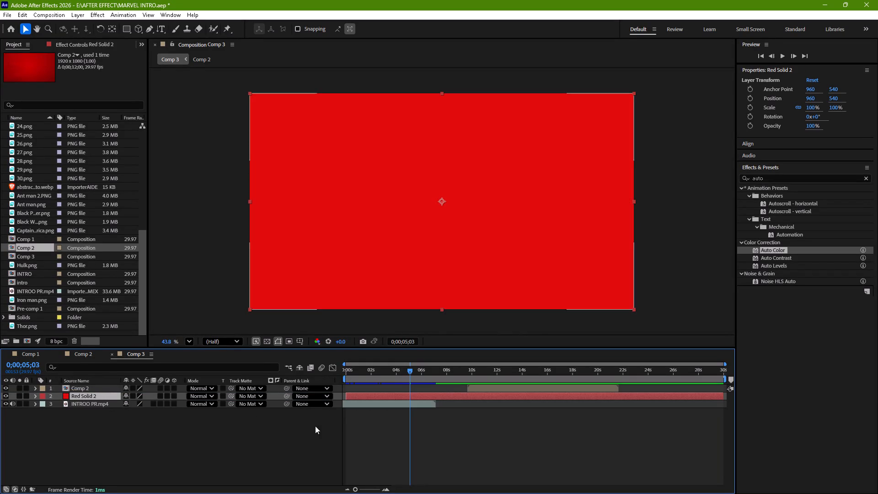
pyautogui.moveTo(357, 398); pyautogui.dragTo(438, 405)
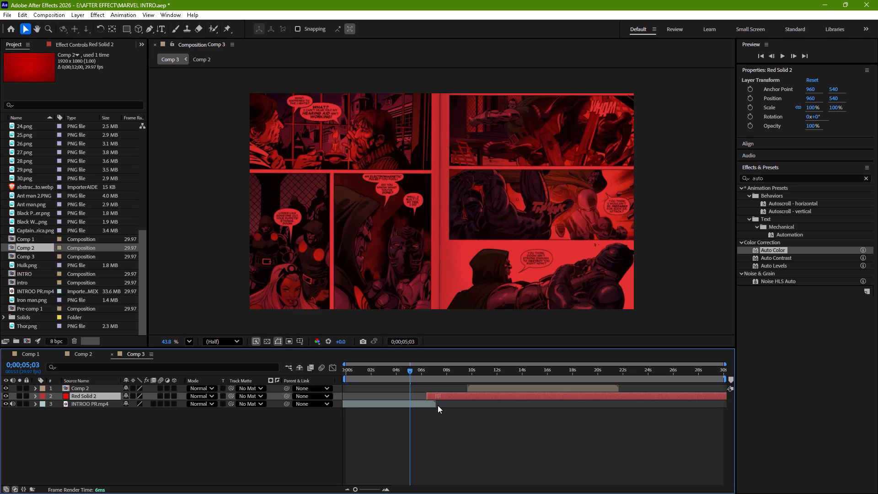
pyautogui.moveTo(438, 405); pyautogui.dragTo(444, 407)
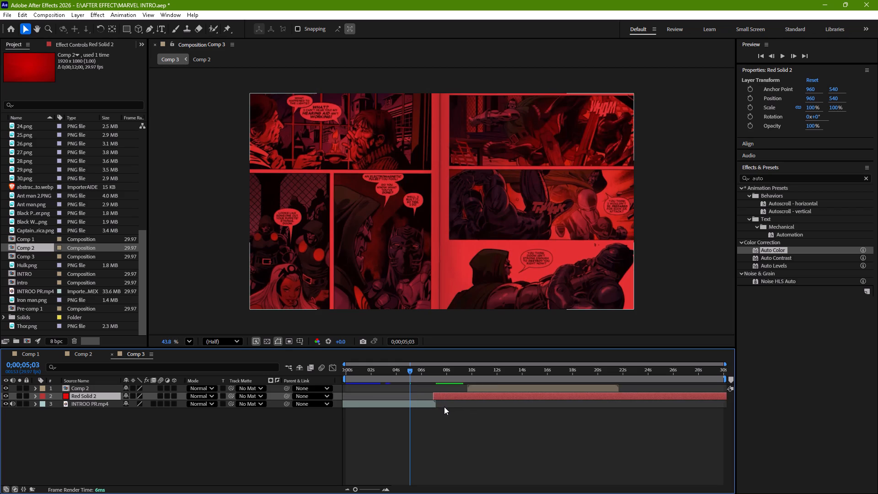
# Preview the cut from the intro clip to the red solid, and set the current time to 0;00;06;02.
pyautogui.press('space')
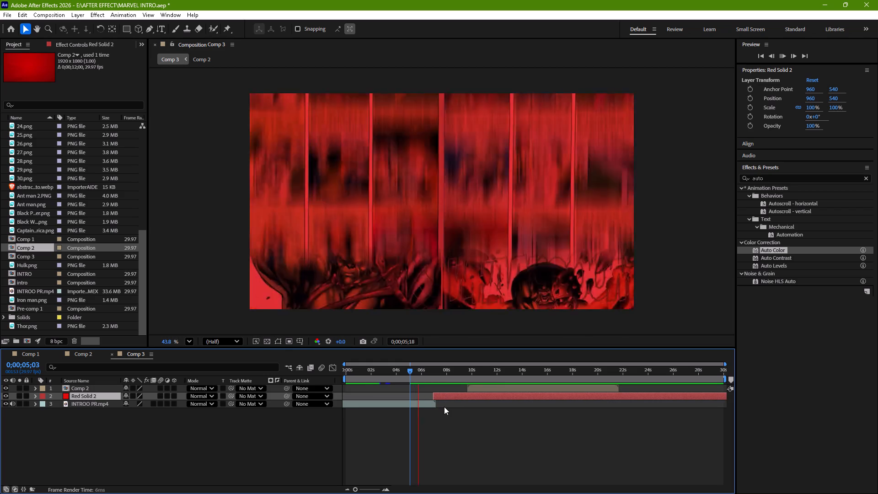
pyautogui.press('space')
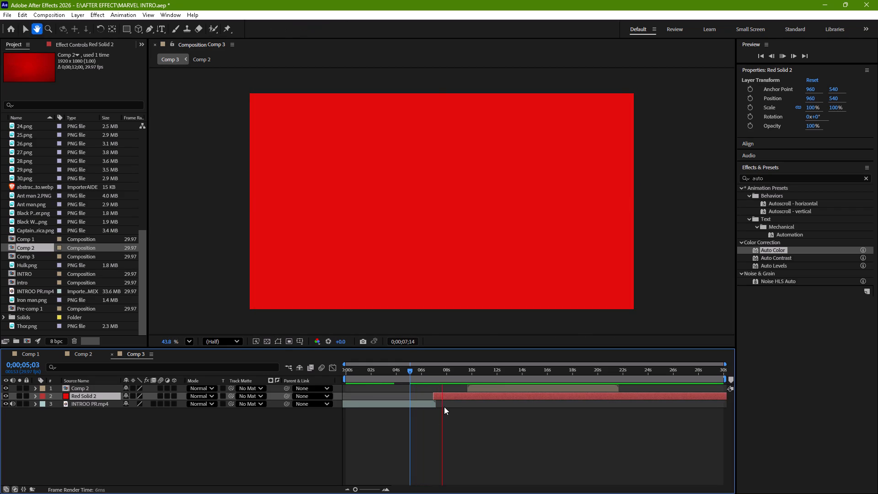
pyautogui.moveTo(442, 371); pyautogui.dragTo(437, 371)
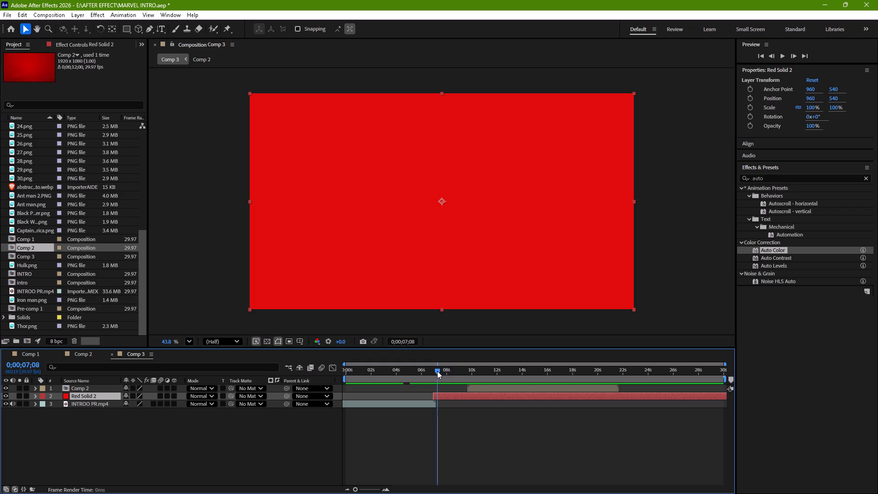
pyautogui.moveTo(437, 371); pyautogui.dragTo(429, 373)
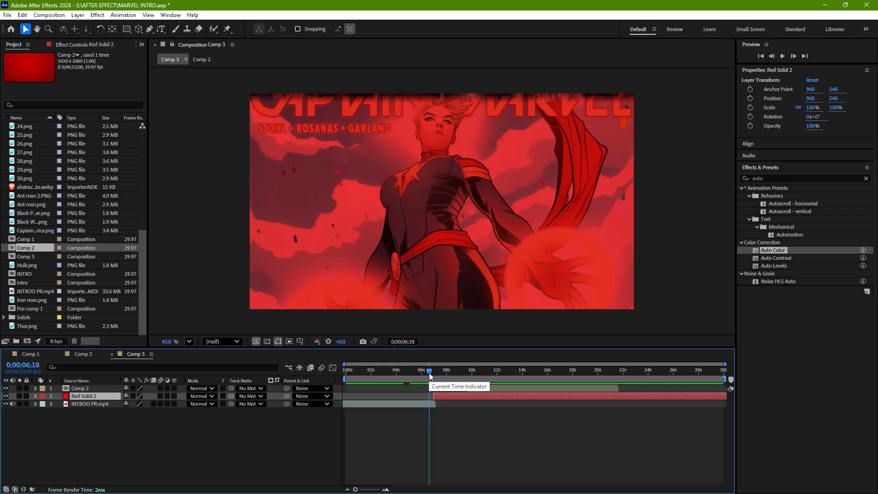
pyautogui.moveTo(428, 371); pyautogui.dragTo(421, 374)
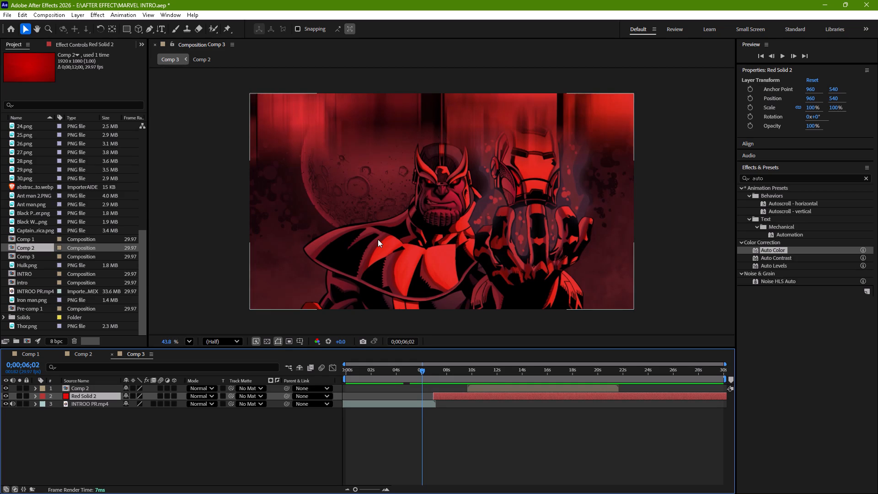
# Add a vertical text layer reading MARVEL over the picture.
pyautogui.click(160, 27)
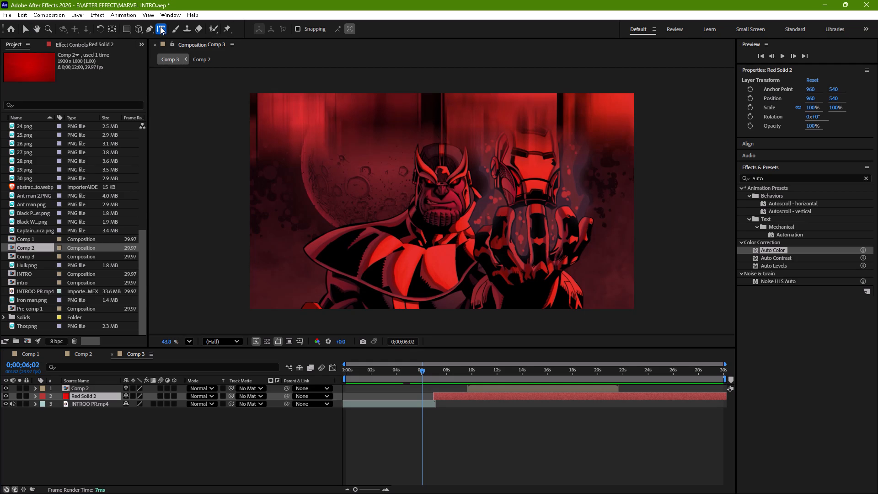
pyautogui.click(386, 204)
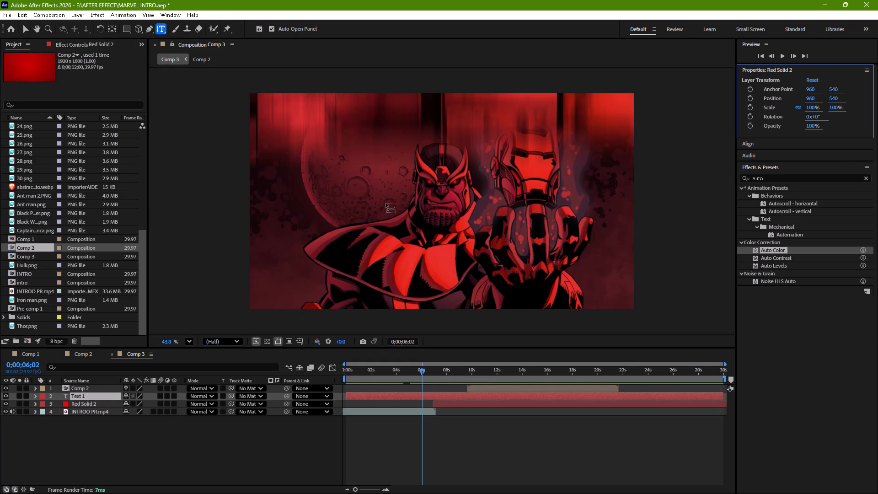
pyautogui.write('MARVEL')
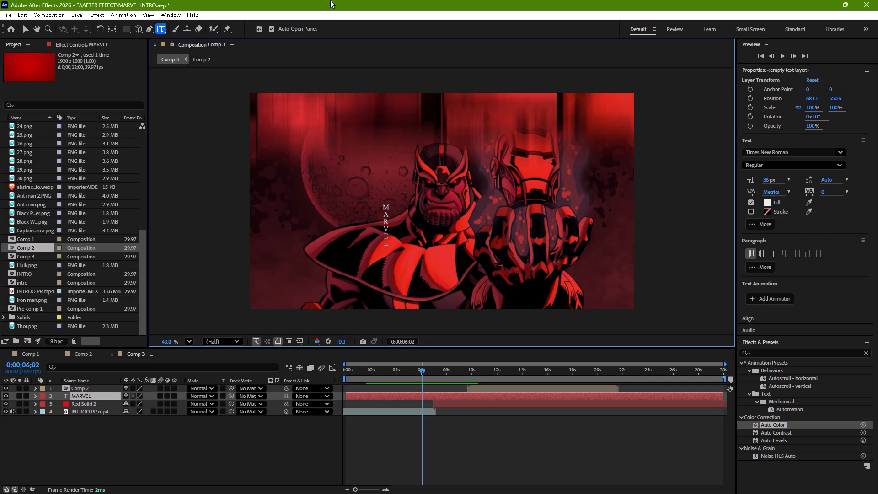
# Switch to the Horizontal Type tool and delete the vertical MARVEL text layer.
pyautogui.rightClick(162, 32)
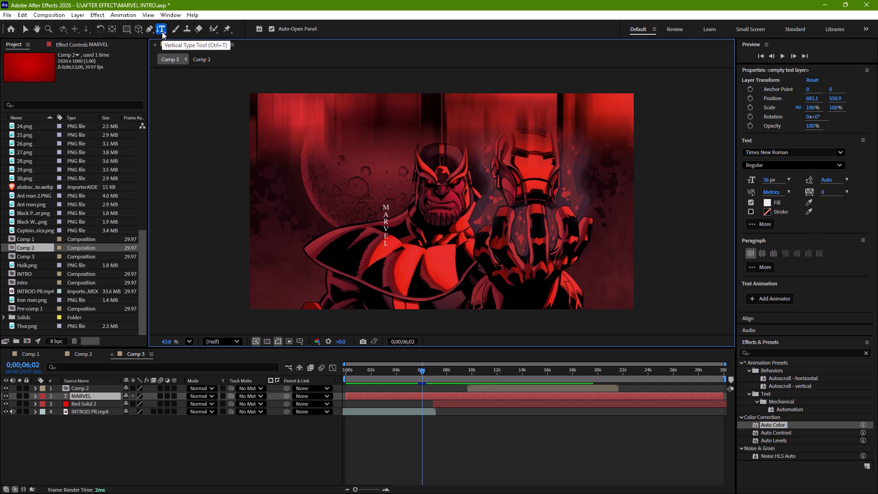
pyautogui.rightClick(162, 32)
pyautogui.rightClick(162, 32)
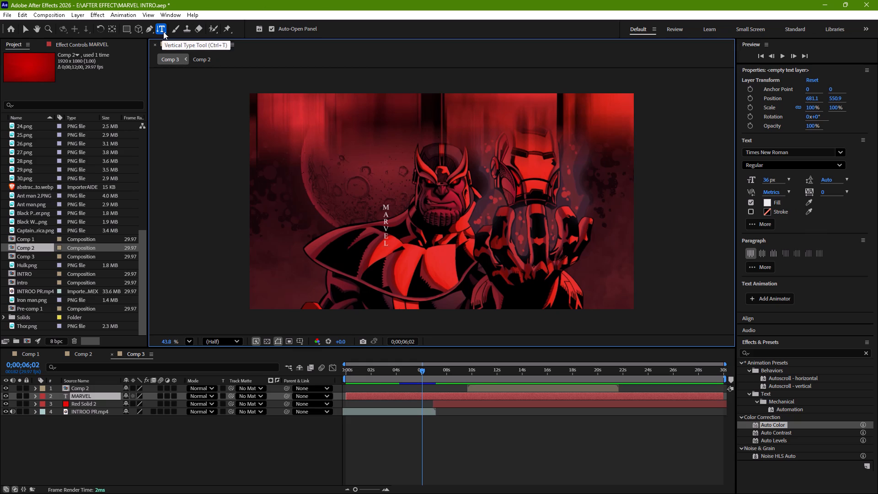
pyautogui.rightClick(164, 32)
pyautogui.click(164, 32)
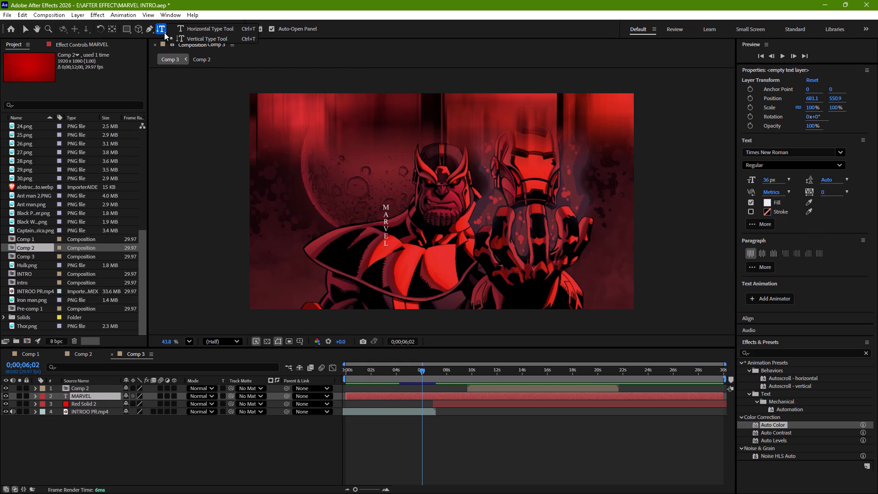
pyautogui.click(186, 30)
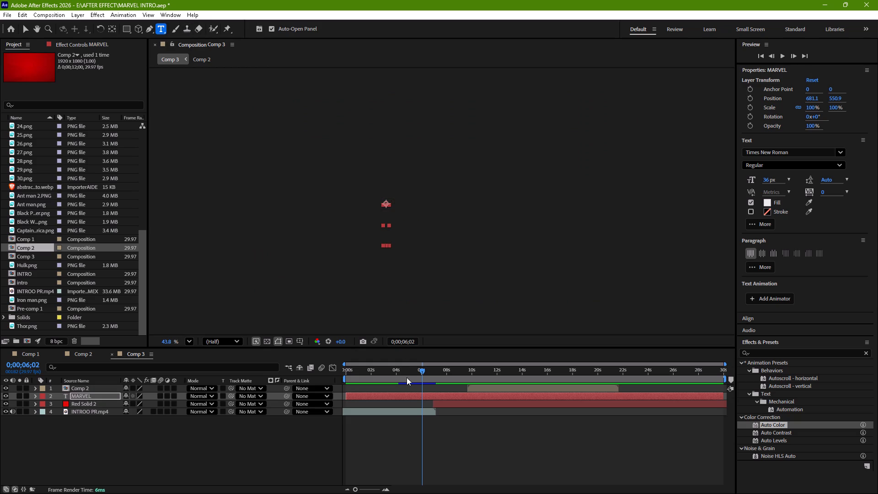
pyautogui.click(411, 395)
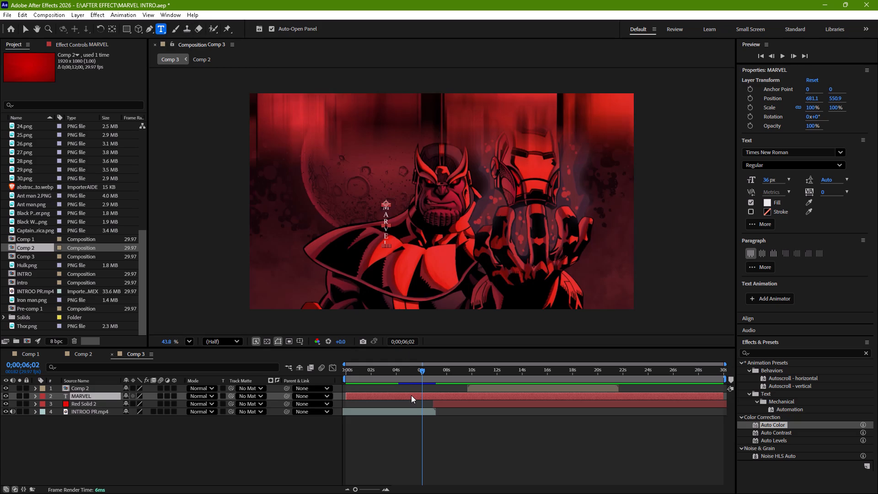
pyautogui.press('Delete')
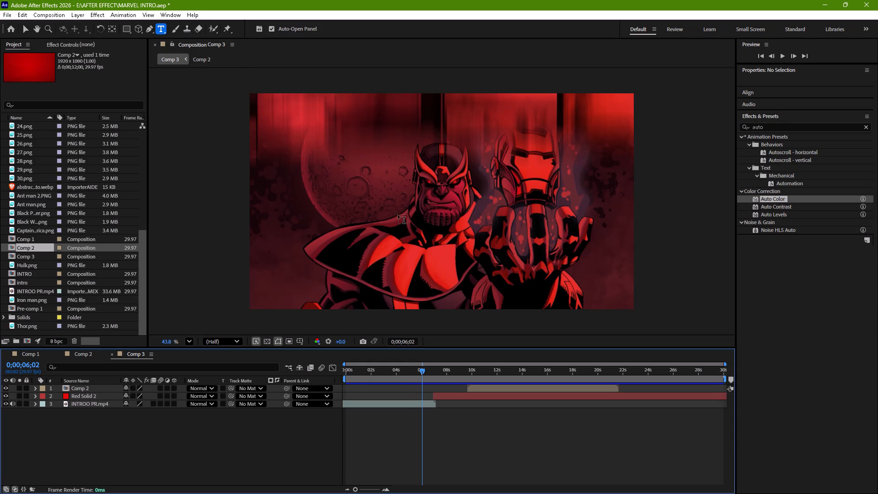
# Add a horizontal text layer reading "marvel" near the middle of the frame.
pyautogui.click(396, 212)
pyautogui.write('marvel')
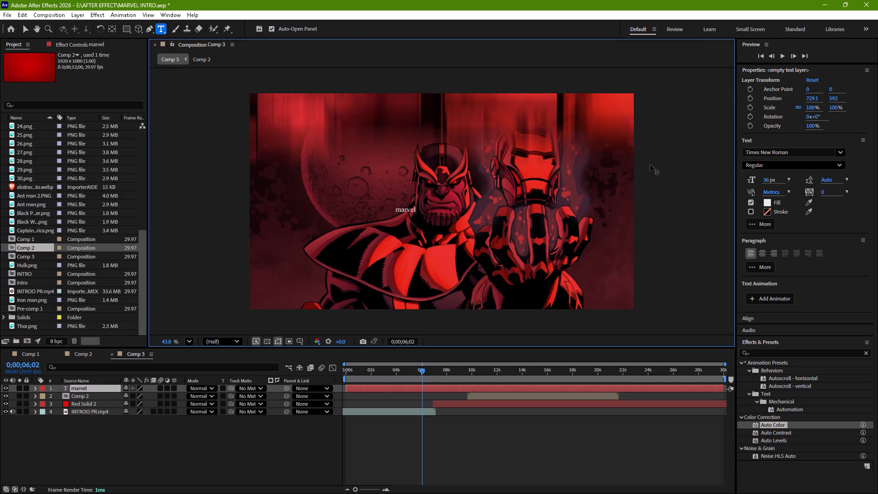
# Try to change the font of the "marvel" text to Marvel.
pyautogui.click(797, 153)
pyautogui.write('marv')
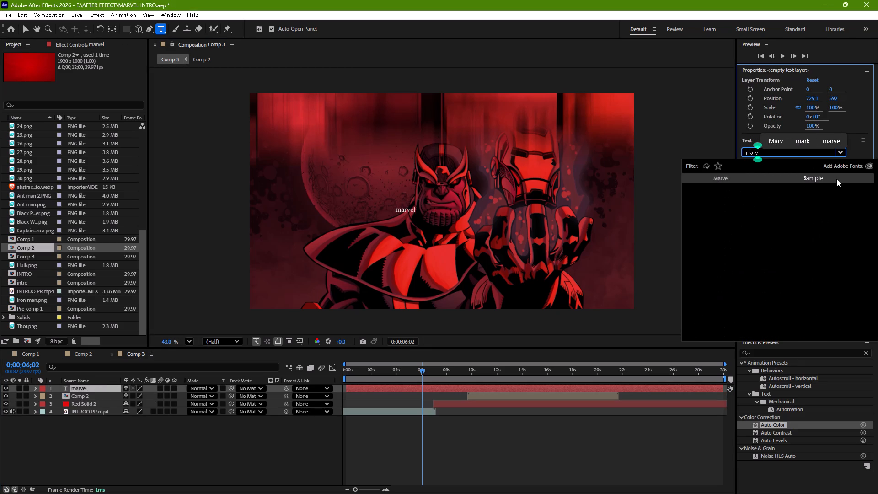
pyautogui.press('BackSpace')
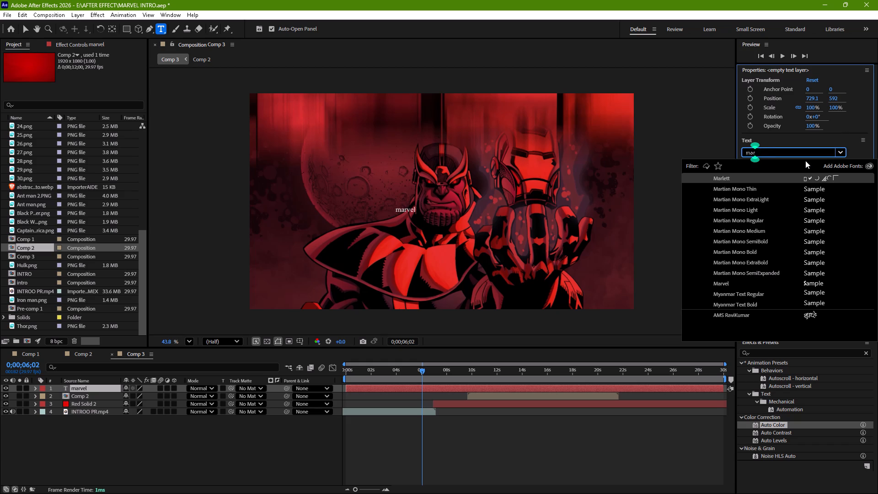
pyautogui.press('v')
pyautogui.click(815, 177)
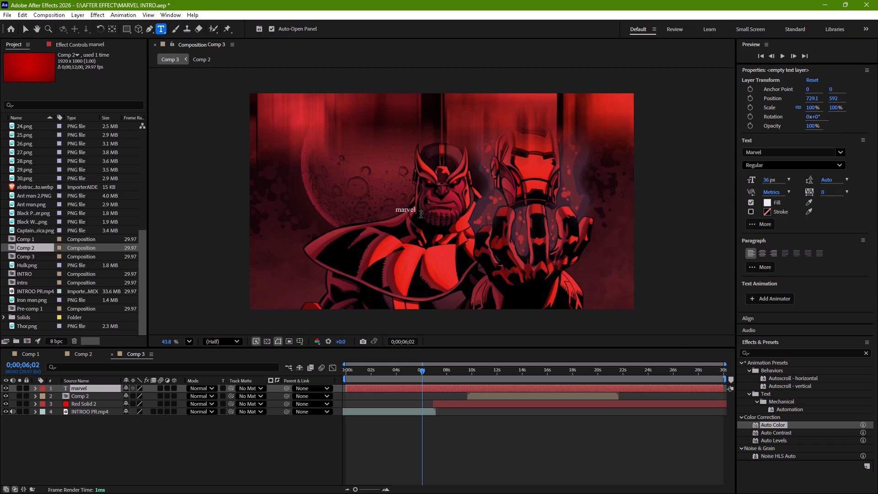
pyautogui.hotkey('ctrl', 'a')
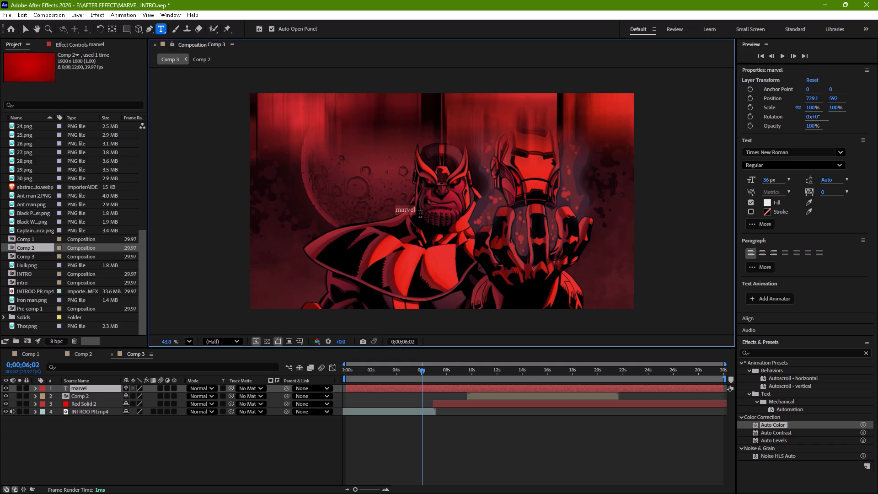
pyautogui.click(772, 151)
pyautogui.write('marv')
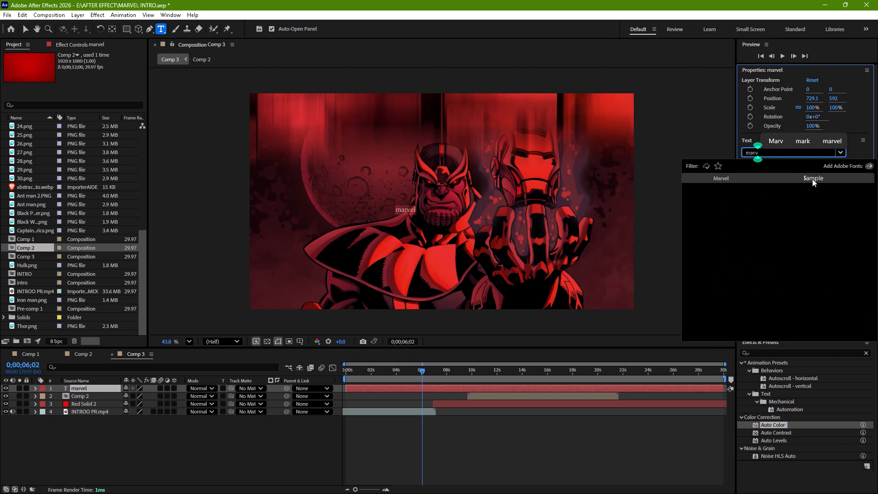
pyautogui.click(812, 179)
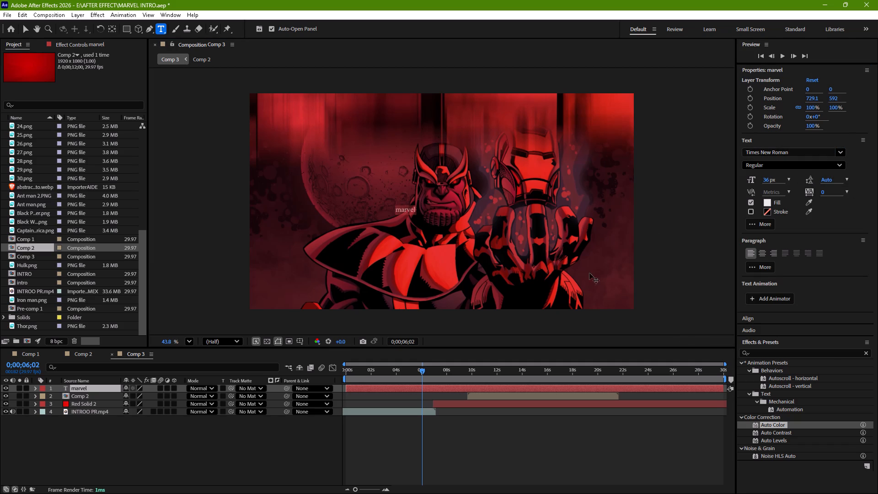
# Replace the lowercase wording of the text layer with MARVEL in capitals.
pyautogui.click(418, 210)
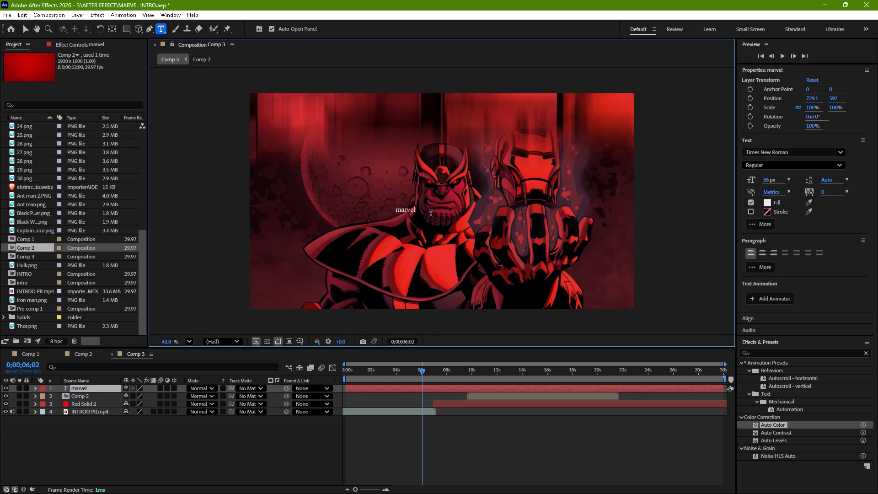
pyautogui.press('BackSpace')
pyautogui.press('BackSpace')
pyautogui.press('BackSpace')
pyautogui.press('BackSpace')
pyautogui.press('BackSpace')
pyautogui.press('BackSpace')
pyautogui.press('BackSpace')
pyautogui.write('MARVEL')
# Set the font of the whole MARVEL text to Marvel.
pyautogui.hotkey('ctrl', 'a')
pyautogui.click(789, 152)
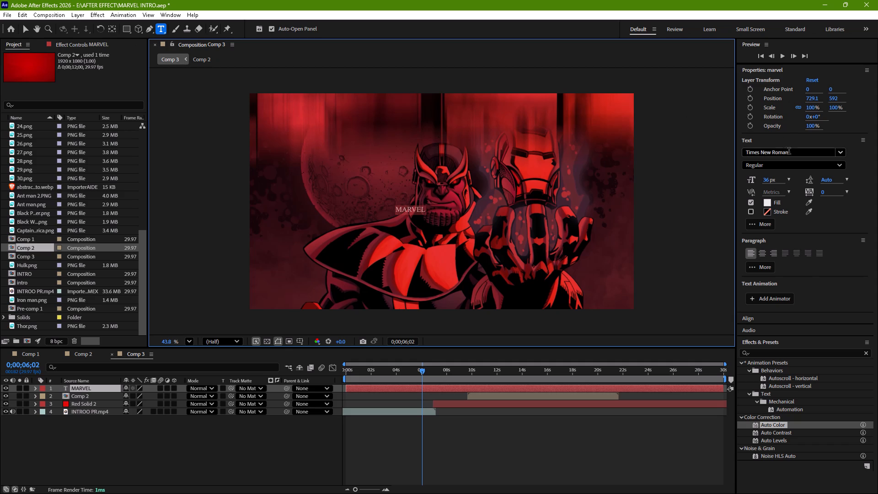
pyautogui.write('MAR')
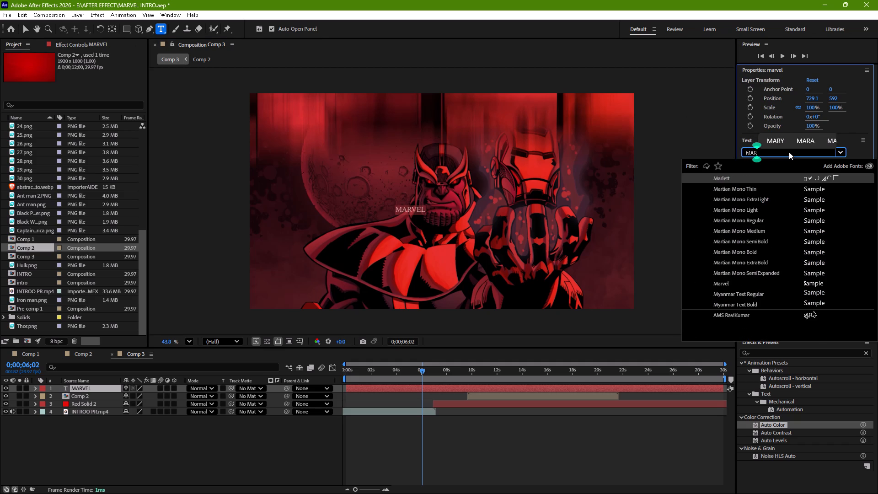
pyautogui.press('v')
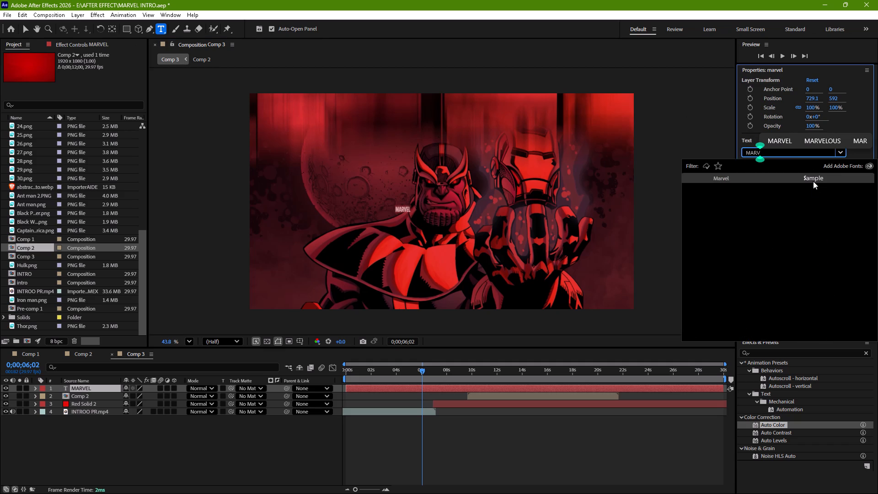
pyautogui.click(813, 180)
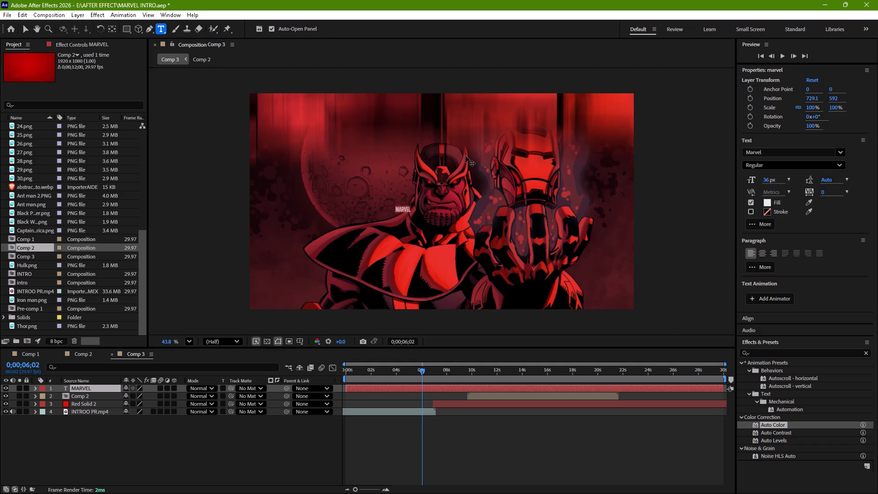
# Centre the MARVEL layer's anchor point in its content and centre the layer in the composition at 960, 540.
pyautogui.click(25, 29)
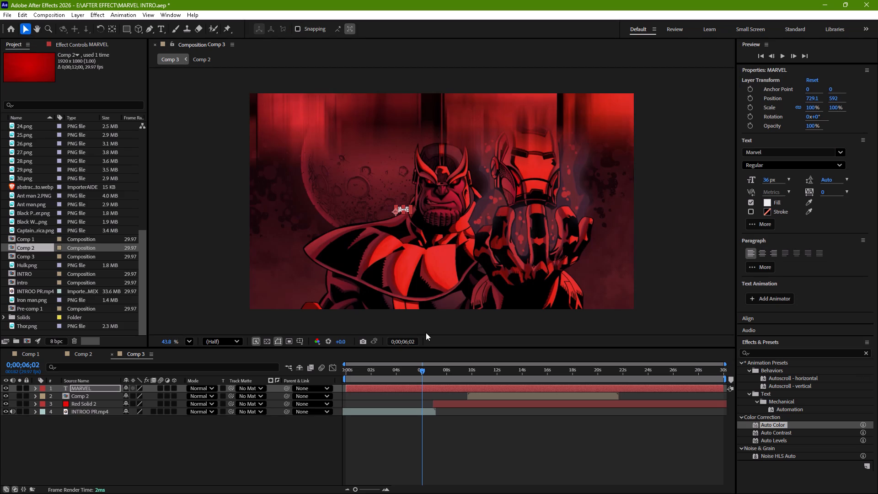
pyautogui.hotkey('ctrl', 'alt', 'Home')
pyautogui.hotkey('ctrl', 'Home')
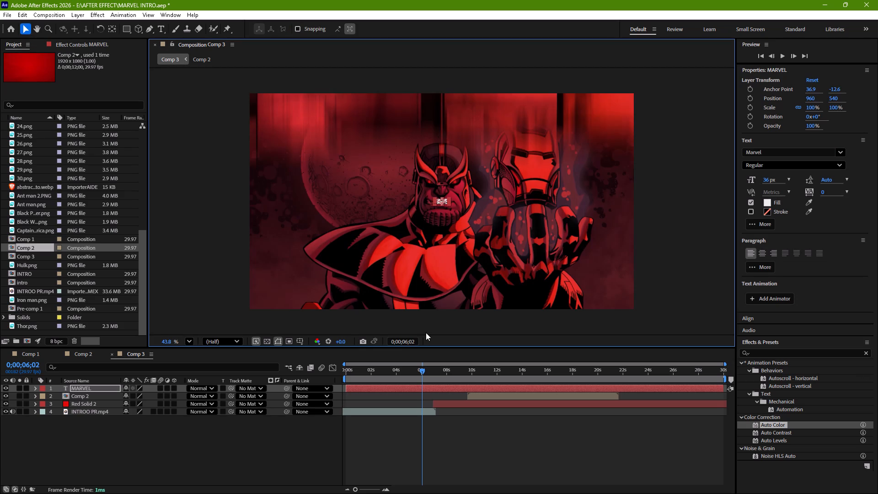
# Scale the MARVEL text layer up uniformly to 832%.
pyautogui.press('s')
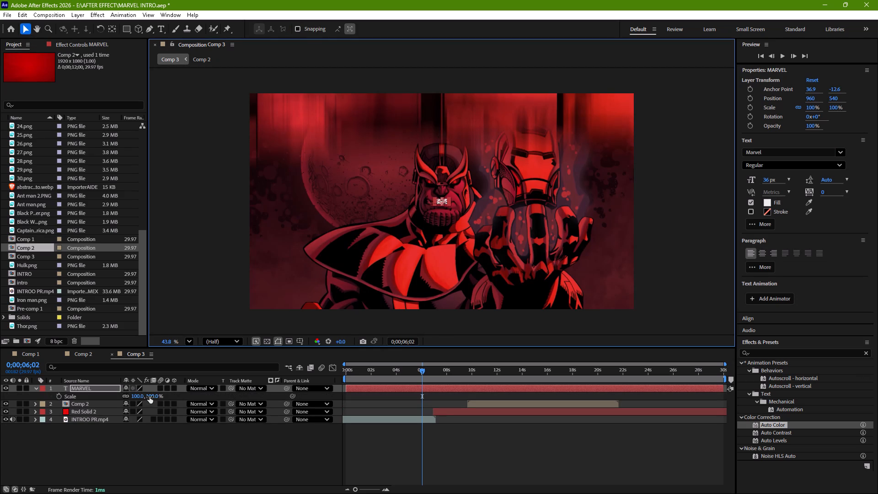
pyautogui.moveTo(152, 395); pyautogui.dragTo(536, 439)
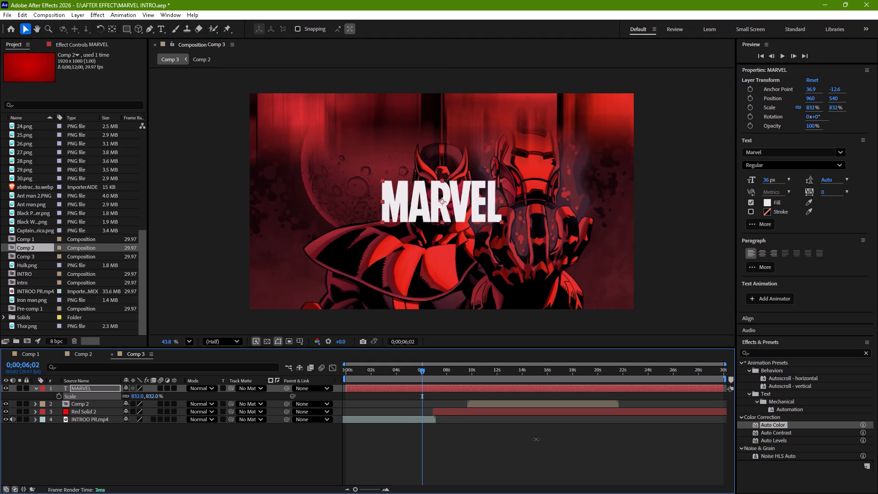
# Scale the MARVEL text layer up uniformly to 1005%.
pyautogui.moveTo(536, 439); pyautogui.dragTo(537, 439)
pyautogui.moveTo(153, 397); pyautogui.dragTo(169, 396)
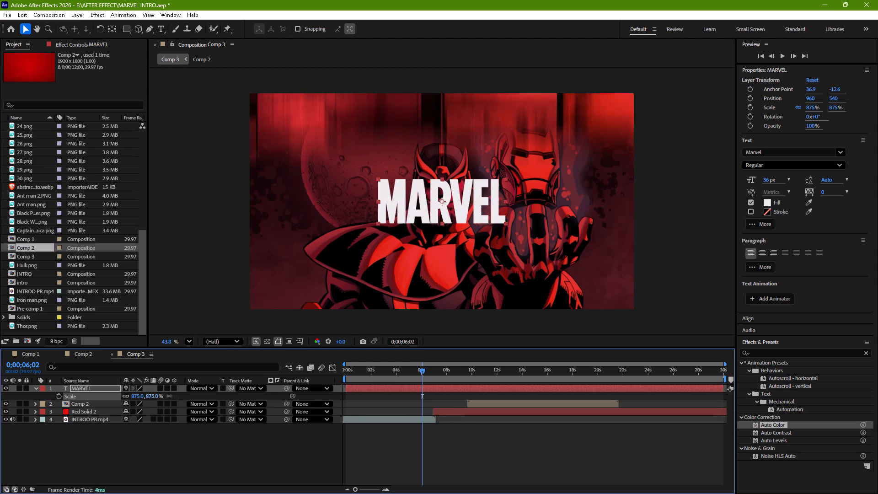
pyautogui.moveTo(169, 396); pyautogui.dragTo(291, 410)
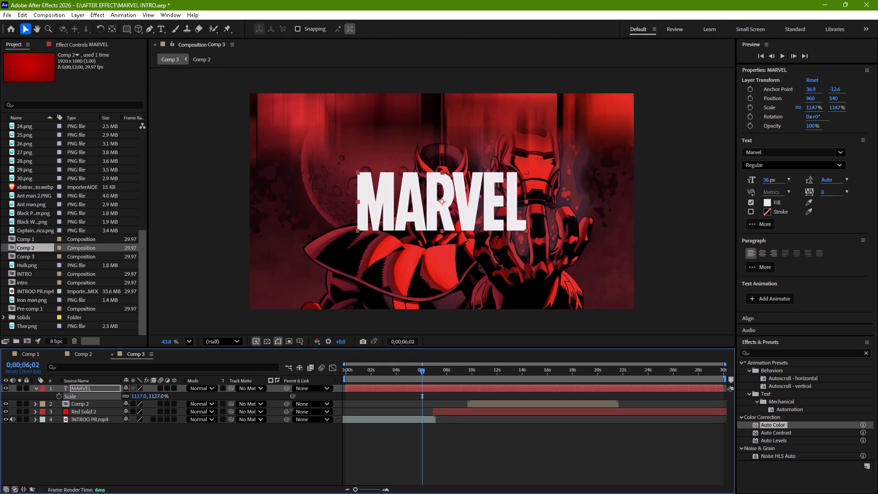
pyautogui.moveTo(291, 410); pyautogui.dragTo(238, 408)
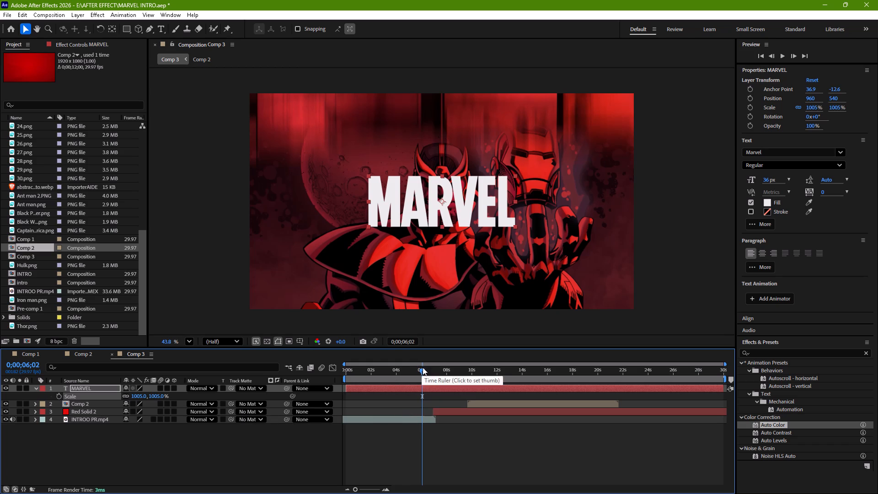
# Shift the whole MARVEL text layer along the timeline so that it starts at about 0;00;06;00.
pyautogui.moveTo(423, 371); pyautogui.dragTo(433, 373)
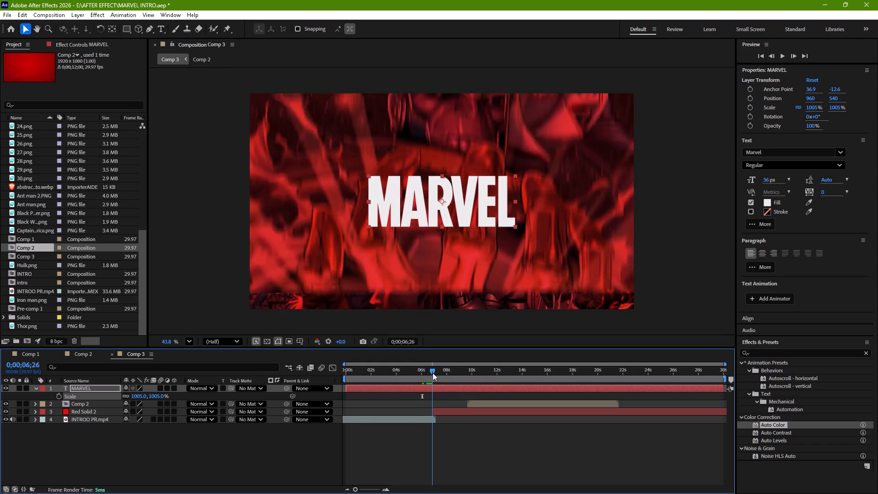
pyautogui.moveTo(433, 373); pyautogui.dragTo(182, 440)
pyautogui.press('space')
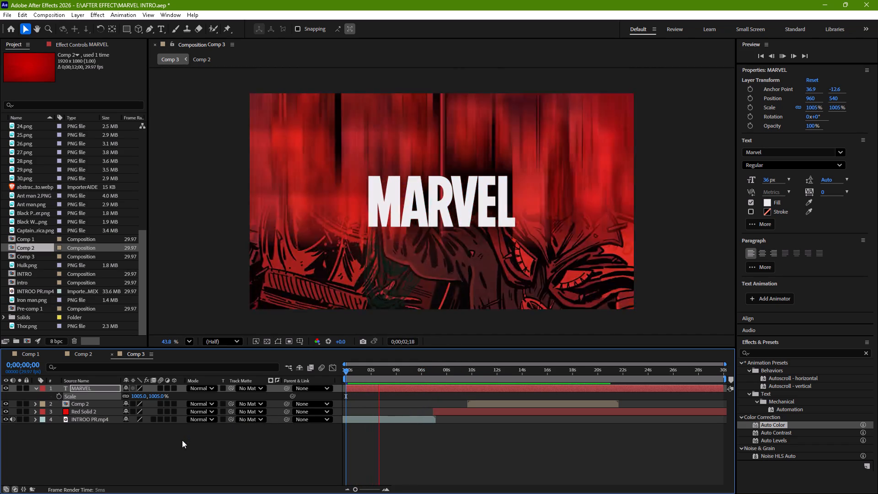
pyautogui.press('space')
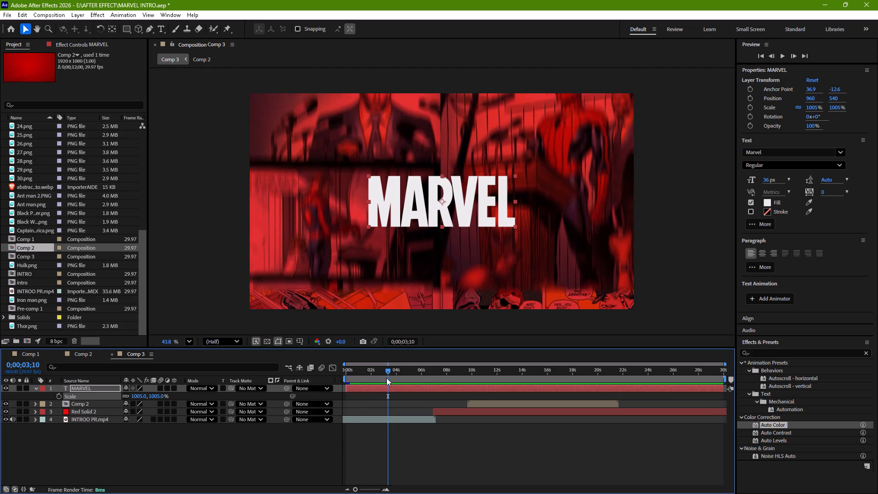
pyautogui.moveTo(388, 371); pyautogui.dragTo(417, 373)
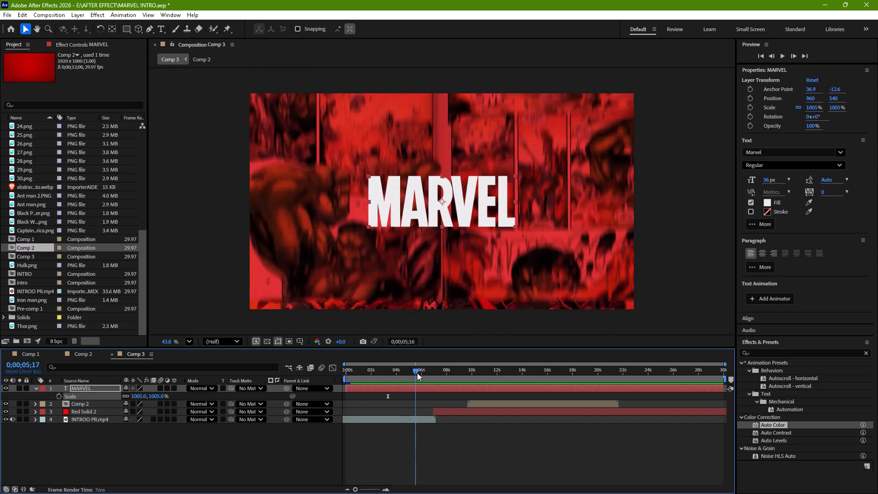
pyautogui.moveTo(417, 373); pyautogui.dragTo(424, 374)
pyautogui.click(423, 370)
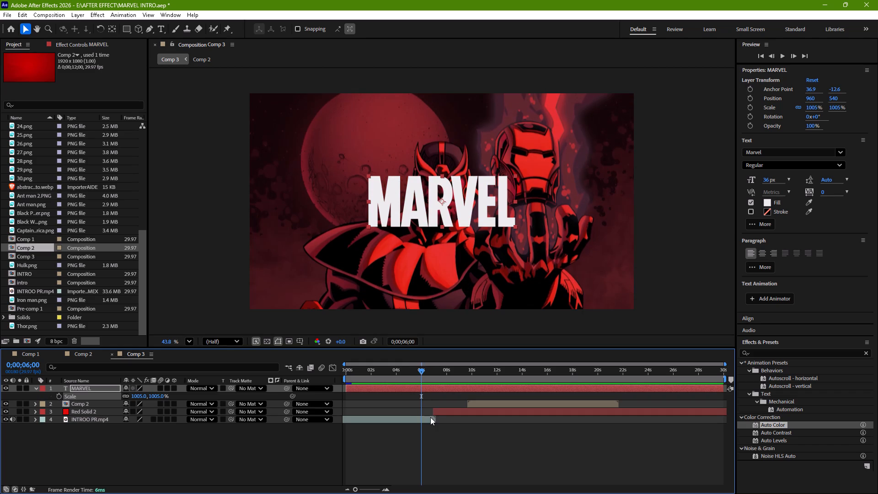
pyautogui.moveTo(391, 390); pyautogui.dragTo(464, 391)
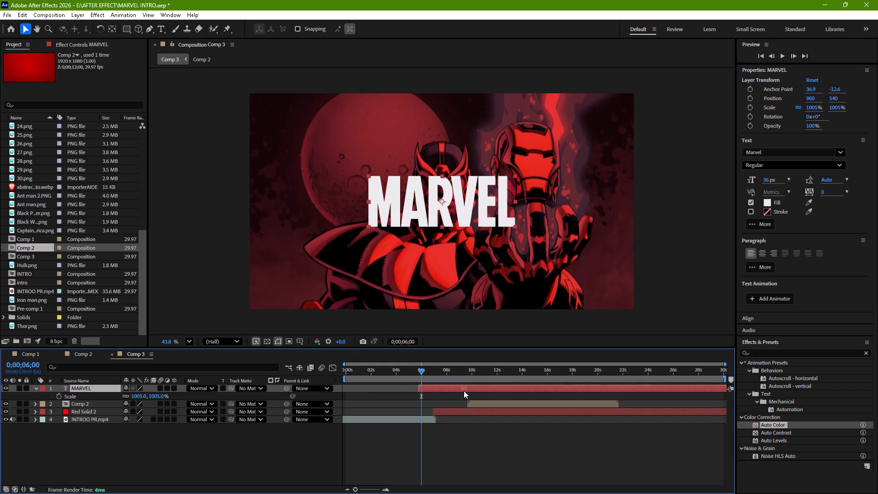
pyautogui.moveTo(464, 391); pyautogui.dragTo(465, 391)
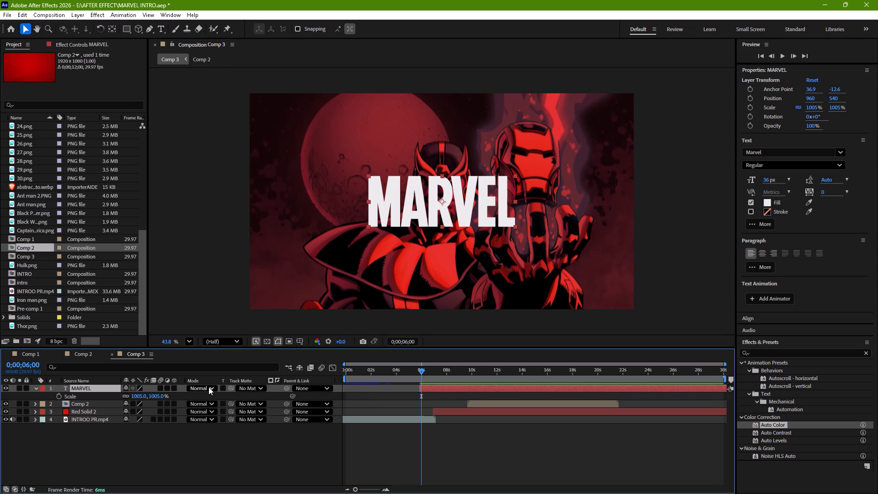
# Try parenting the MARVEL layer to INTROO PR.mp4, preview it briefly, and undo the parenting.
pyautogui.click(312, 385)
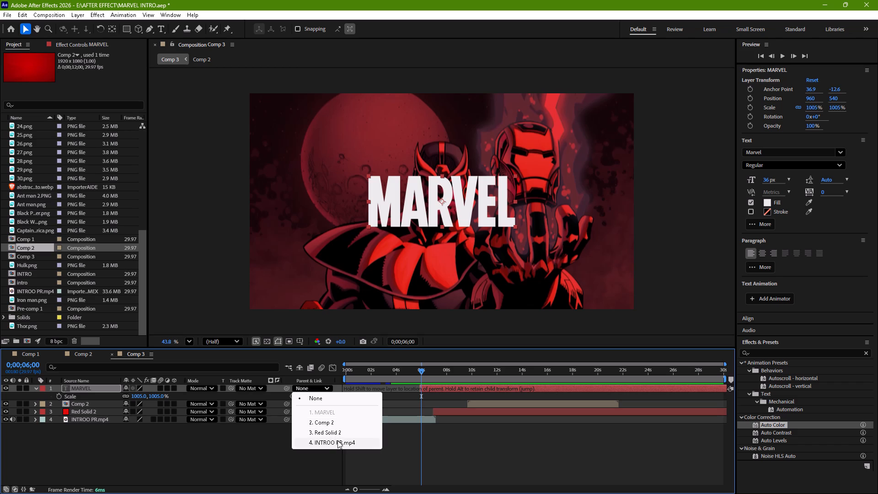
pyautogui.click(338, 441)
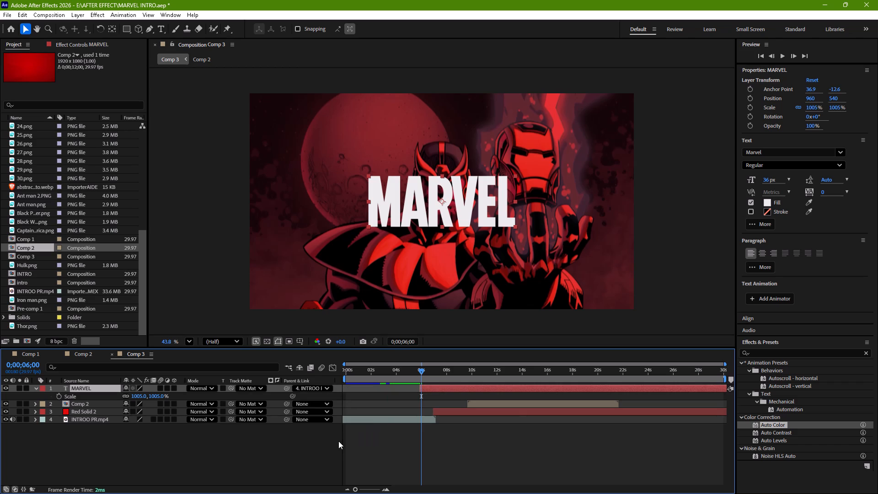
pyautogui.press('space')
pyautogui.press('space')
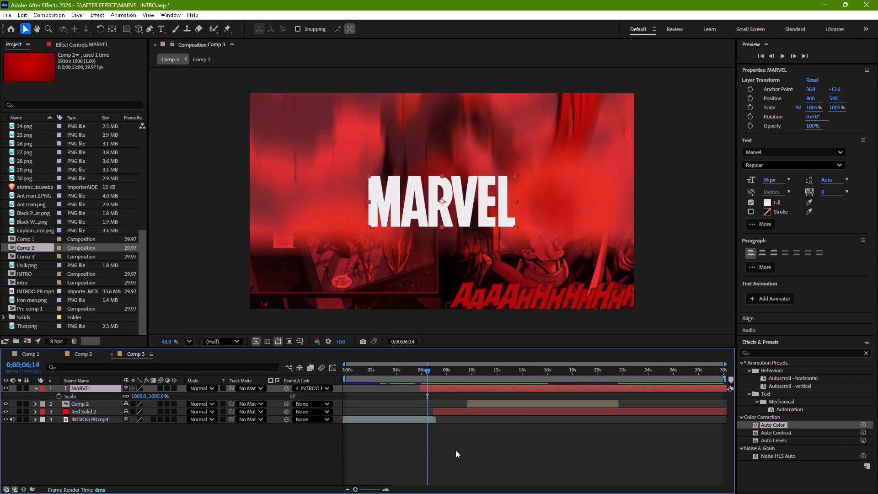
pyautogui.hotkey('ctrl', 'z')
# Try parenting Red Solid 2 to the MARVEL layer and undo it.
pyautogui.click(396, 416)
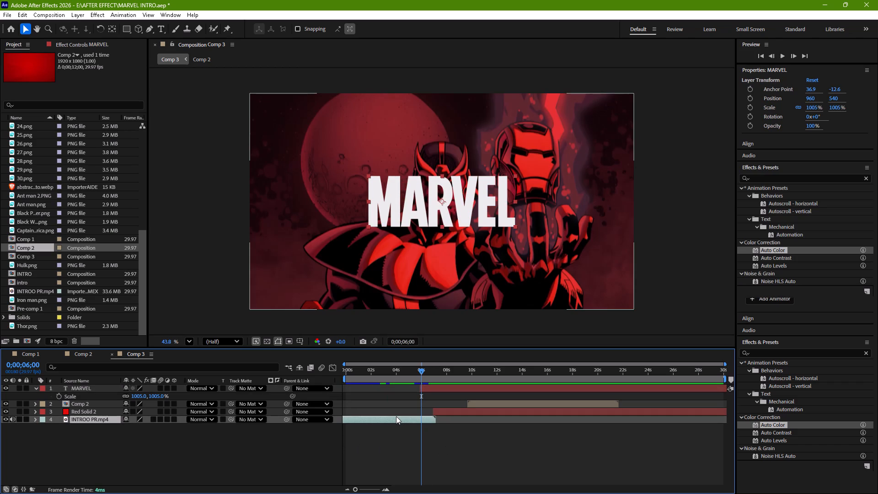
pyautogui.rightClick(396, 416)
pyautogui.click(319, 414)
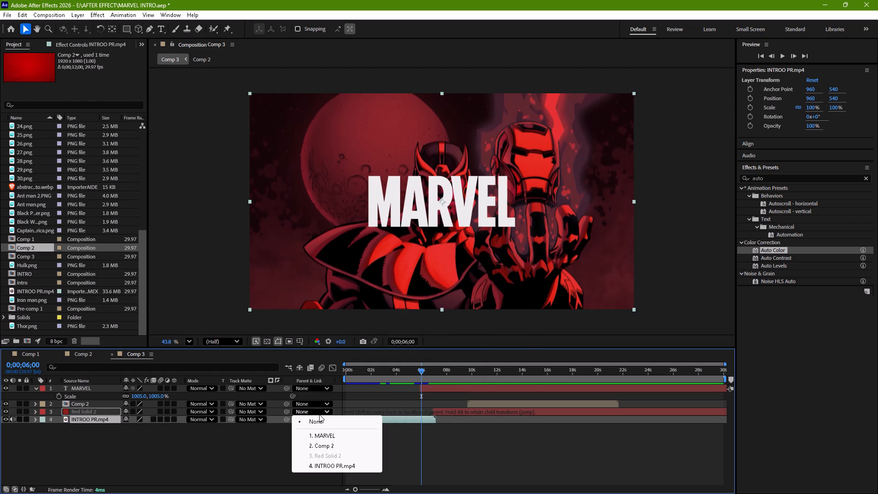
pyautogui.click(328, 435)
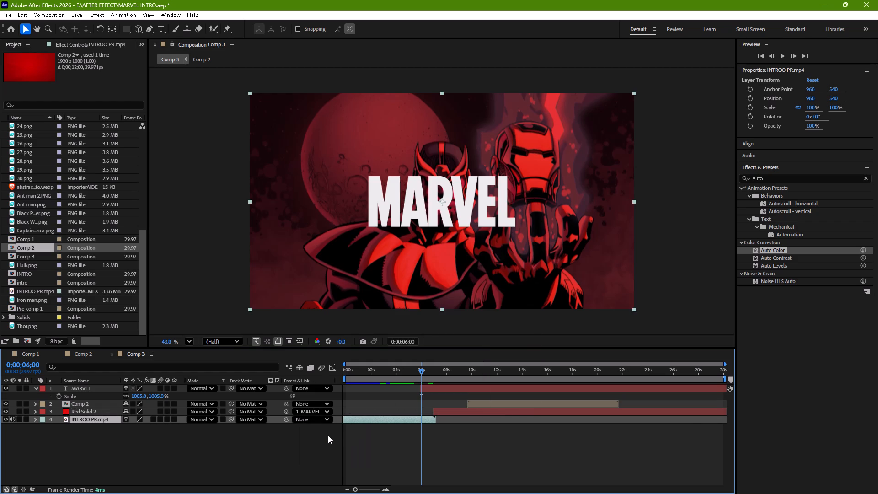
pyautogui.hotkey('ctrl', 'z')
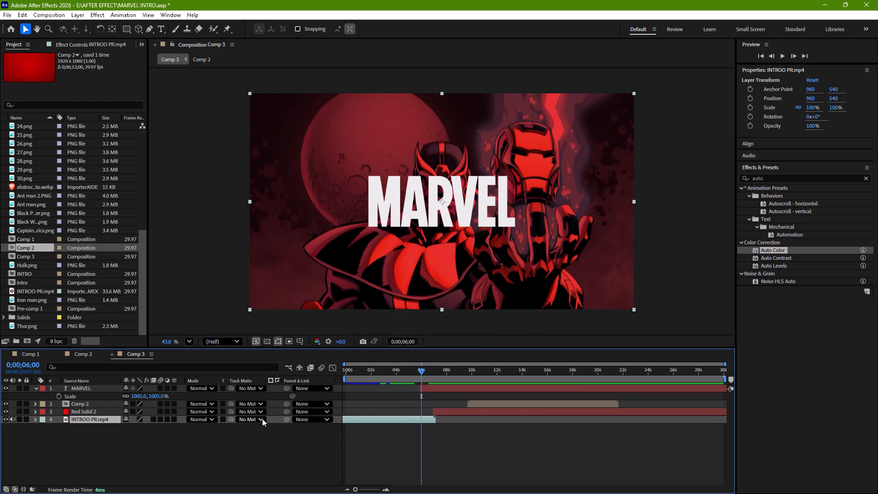
# Set the MARVEL text layer as the track matte of the INTROO PR.mp4 layer.
pyautogui.click(261, 418)
pyautogui.click(268, 441)
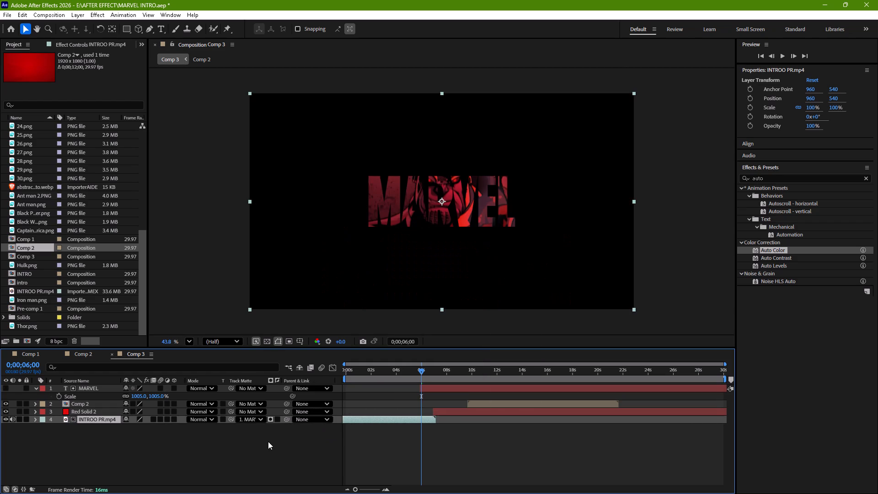
# Play and scrub Comp 3 from the start to about 7 seconds to examine how the text matte affects the clip.
pyautogui.press('space')
pyautogui.press('space')
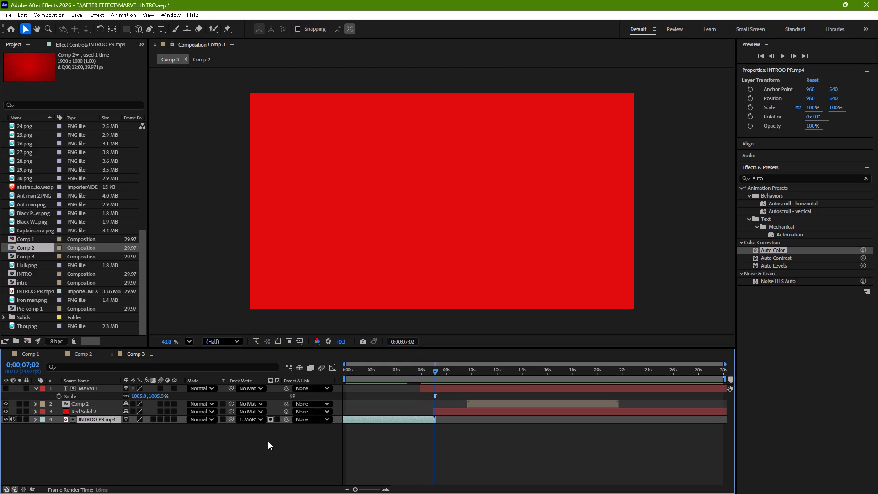
pyautogui.moveTo(434, 372); pyautogui.dragTo(274, 387)
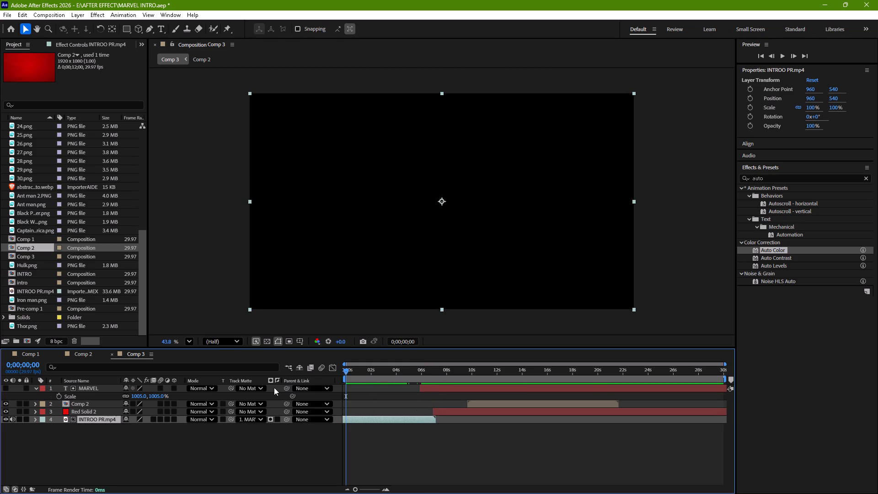
pyautogui.press('space')
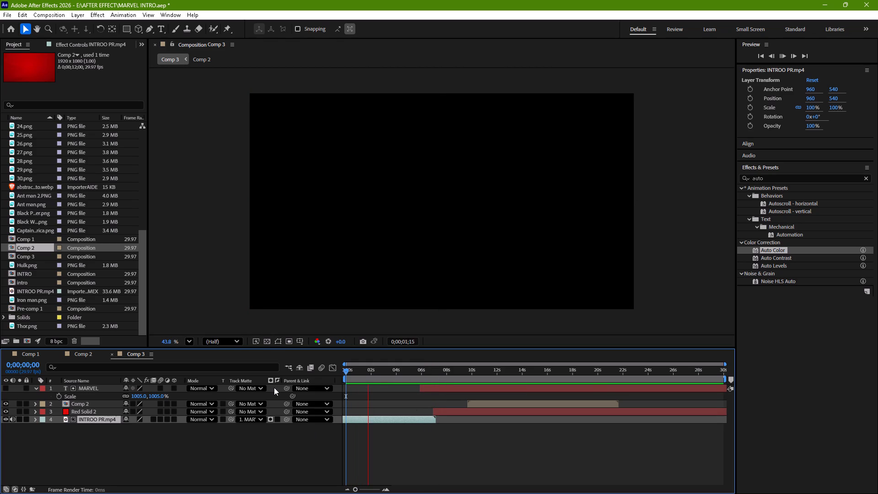
pyautogui.press('space')
pyautogui.moveTo(375, 372); pyautogui.dragTo(434, 387)
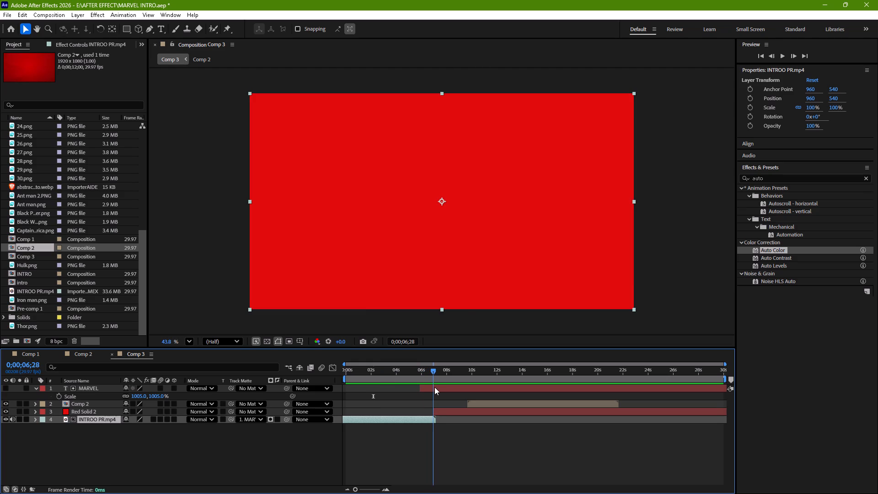
pyautogui.moveTo(434, 387); pyautogui.dragTo(426, 390)
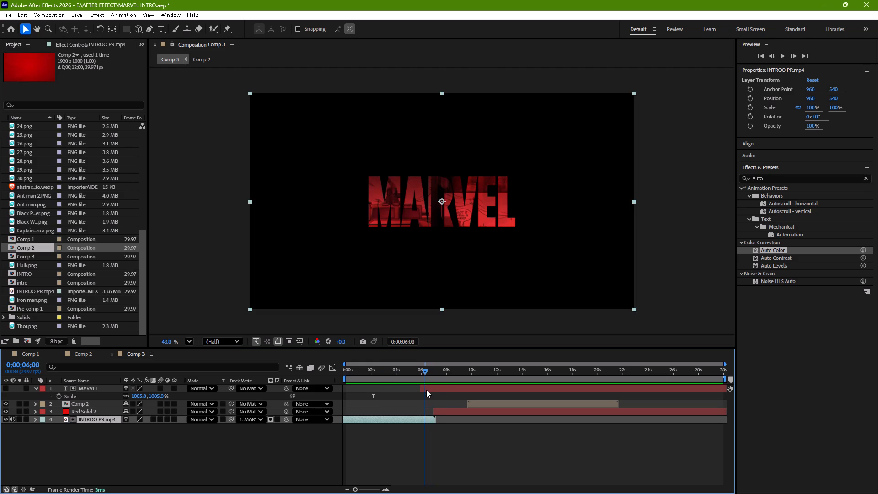
pyautogui.moveTo(426, 390); pyautogui.dragTo(422, 392)
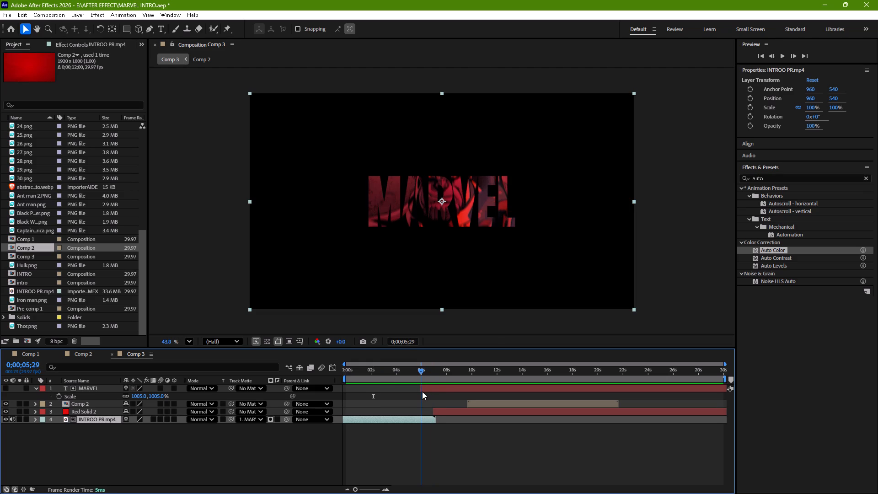
pyautogui.moveTo(422, 392); pyautogui.dragTo(337, 419)
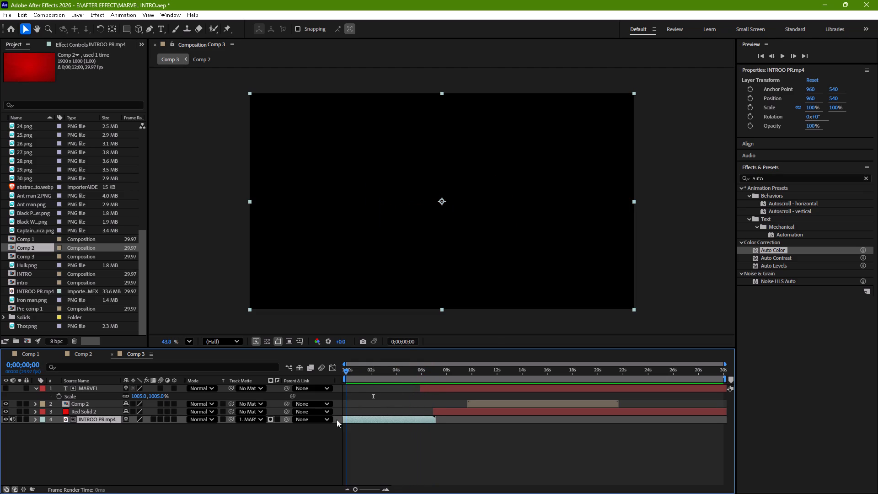
pyautogui.moveTo(337, 419); pyautogui.dragTo(327, 423)
# Duplicate the INTROO PR.mp4 layer, remove the track matte from the copy, and place the matted clip directly above it.
pyautogui.click(358, 417)
pyautogui.hotkey('ctrl', 'c')
pyautogui.hotkey('ctrl', 'v')
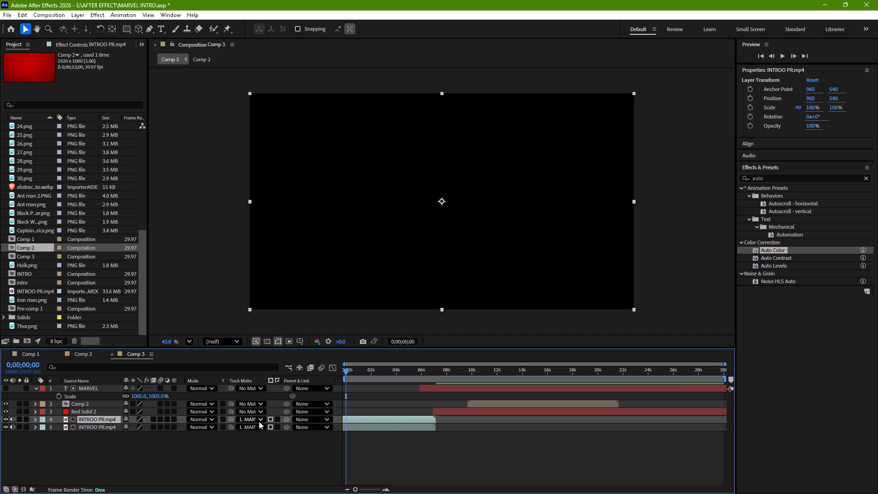
pyautogui.click(258, 421)
pyautogui.click(267, 429)
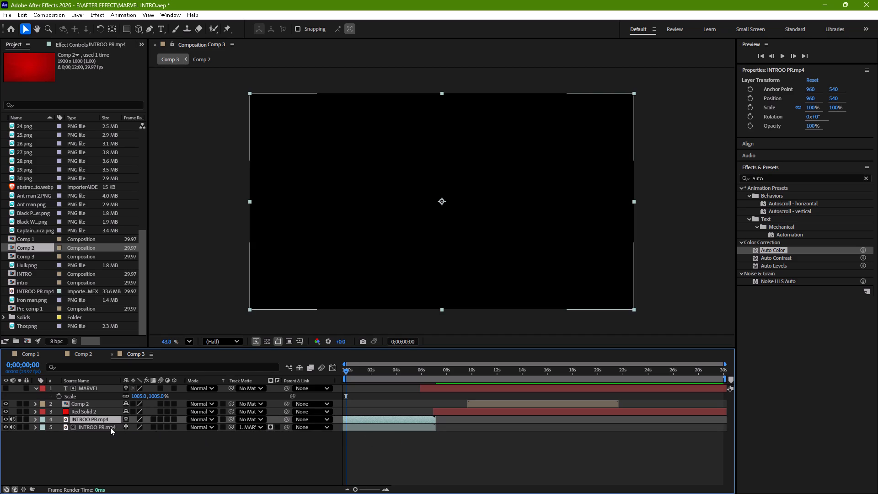
pyautogui.moveTo(110, 427); pyautogui.dragTo(114, 419)
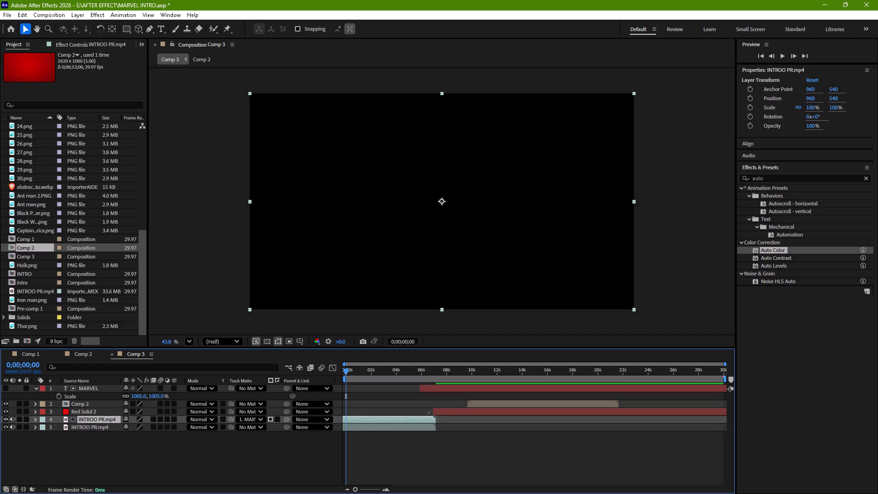
# Move the MARVEL text layer below Red Solid 2, directly above the matted INTROO PR.mp4 layer, and preview the composition.
pyautogui.click(438, 387)
pyautogui.moveTo(99, 386); pyautogui.dragTo(102, 392)
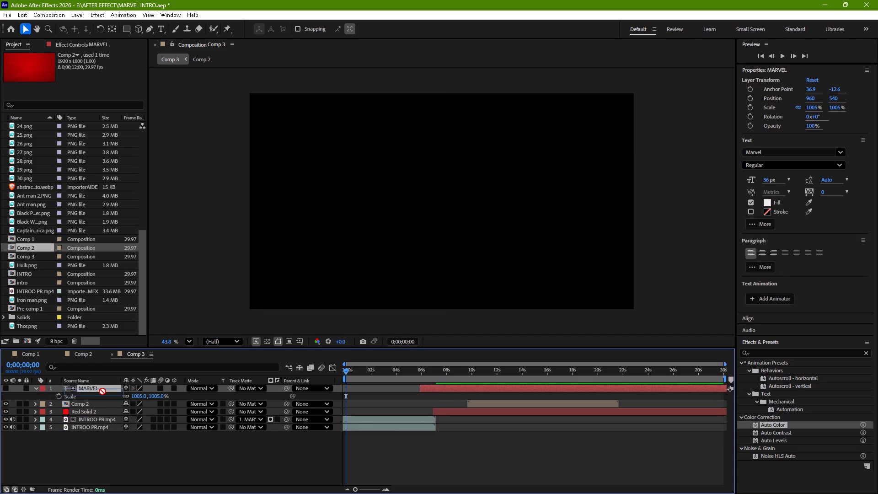
pyautogui.moveTo(102, 392); pyautogui.dragTo(112, 413)
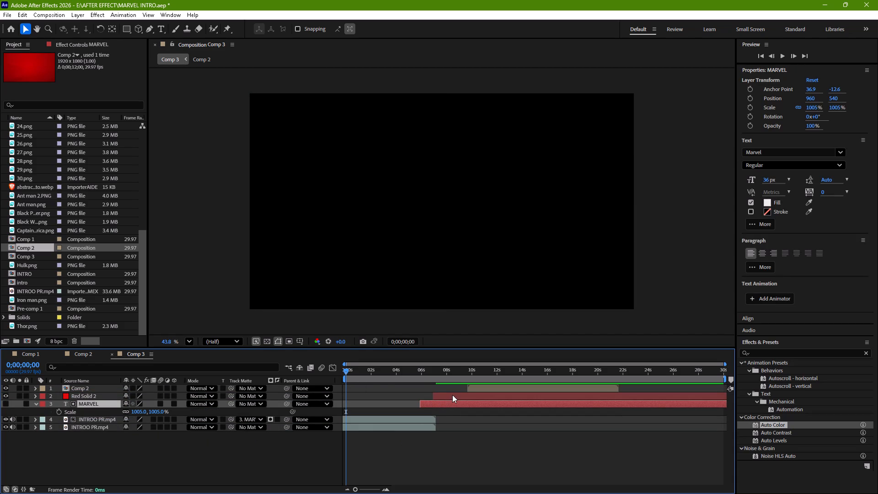
pyautogui.press('space')
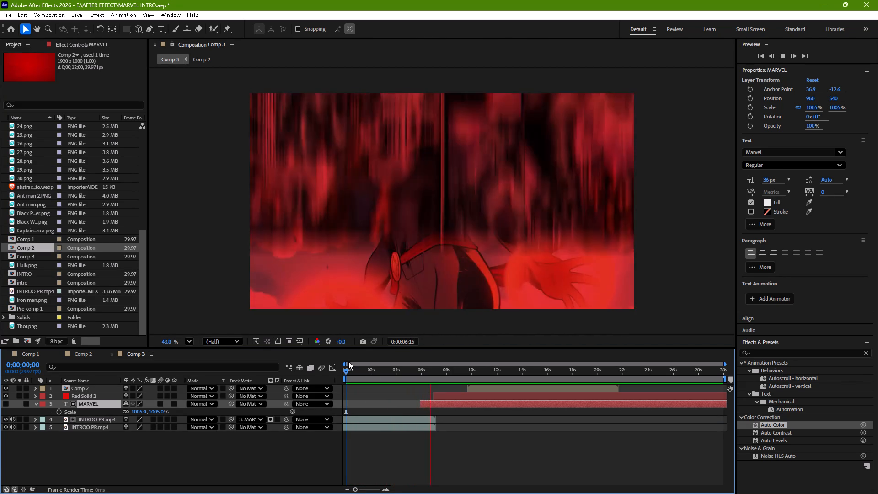
pyautogui.press('space')
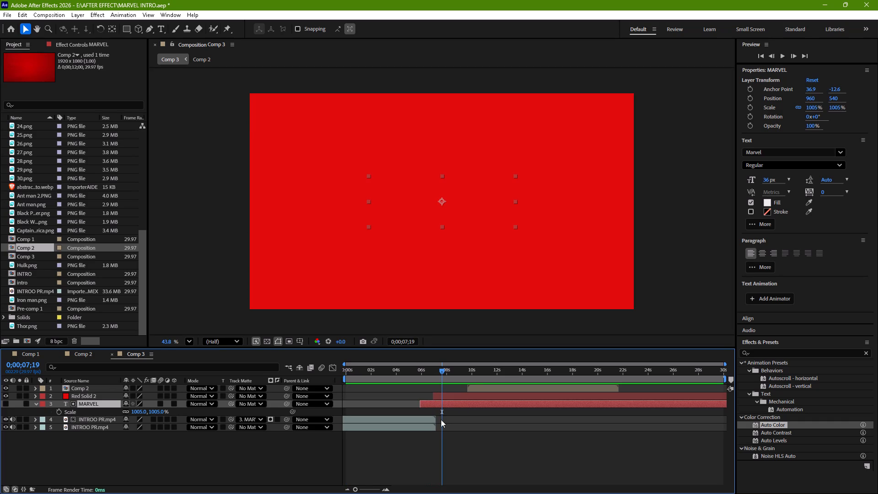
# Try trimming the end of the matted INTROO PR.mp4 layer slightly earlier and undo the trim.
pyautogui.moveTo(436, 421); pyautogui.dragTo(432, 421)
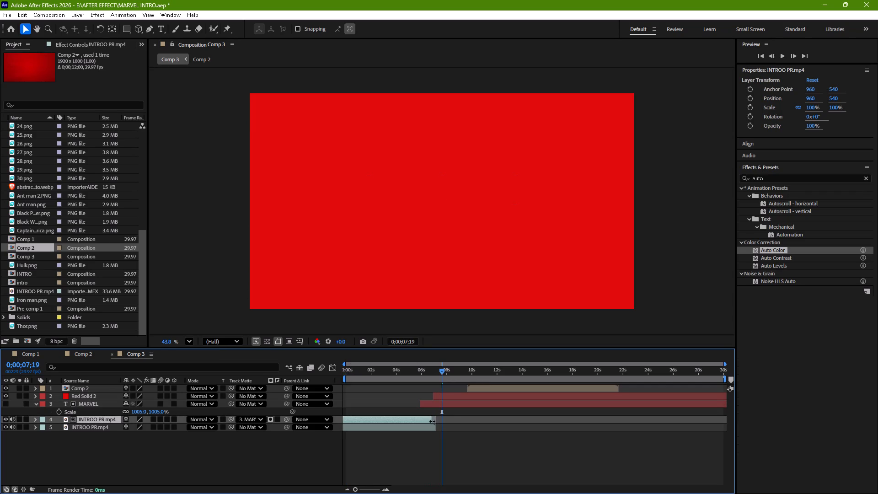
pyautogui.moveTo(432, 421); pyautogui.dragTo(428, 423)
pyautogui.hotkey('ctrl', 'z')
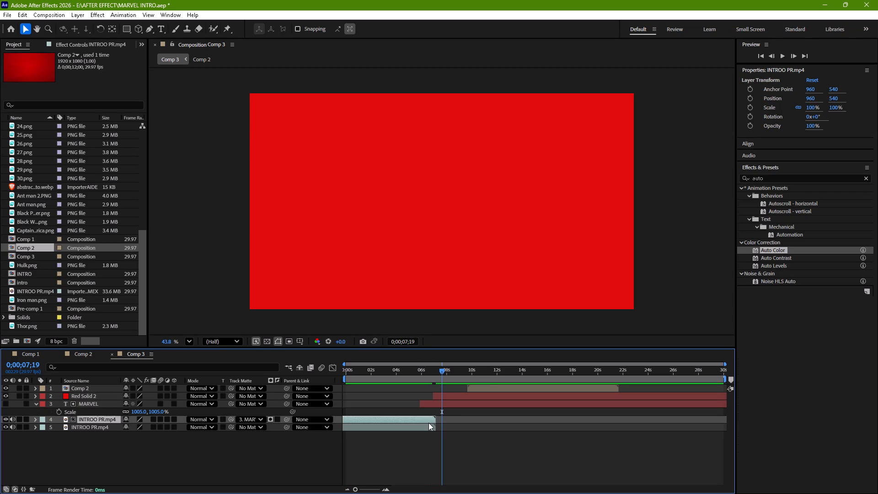
# Trim the end of the unmatted INTROO PR.mp4 layer back to the start of the MARVEL text layer, just before 6 seconds.
pyautogui.click(431, 429)
pyautogui.moveTo(431, 429); pyautogui.dragTo(419, 430)
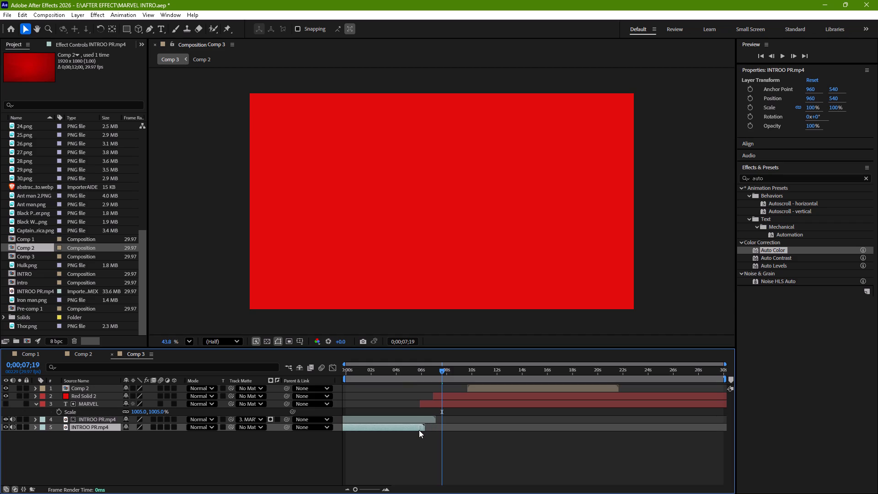
pyautogui.moveTo(419, 430); pyautogui.dragTo(416, 434)
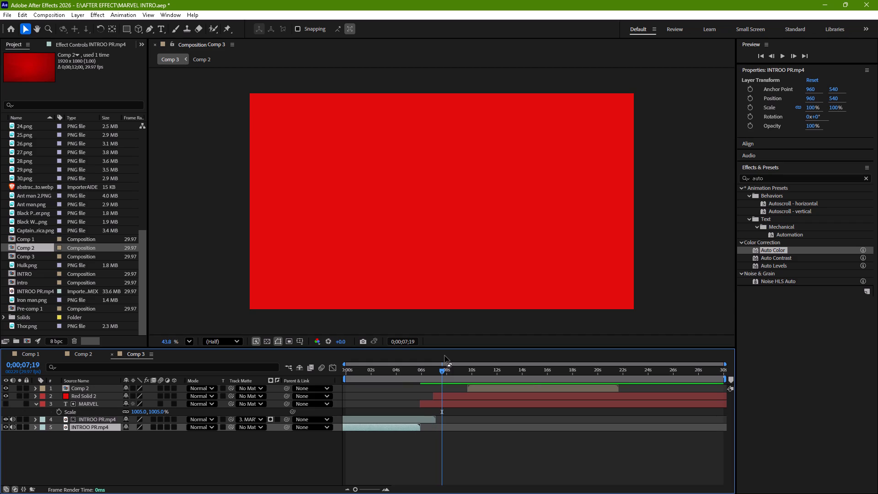
# Play and scrub Comp 3 around 6 seconds to examine the switch from the full-frame clip to the clip-filled MARVEL title.
pyautogui.moveTo(441, 371); pyautogui.dragTo(416, 377)
pyautogui.press('space')
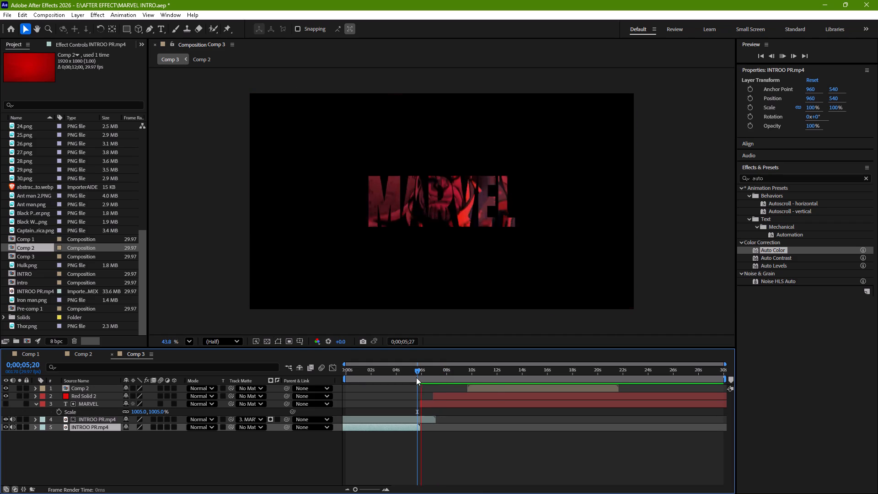
pyautogui.press('space')
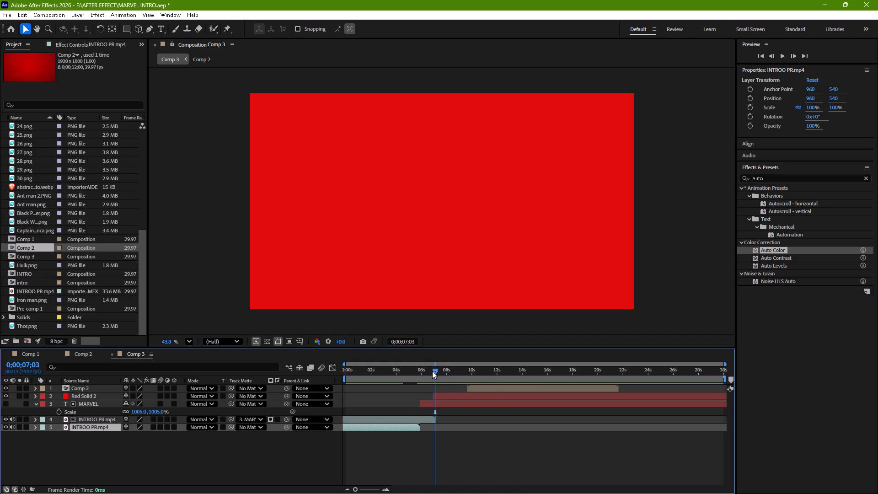
pyautogui.moveTo(434, 371); pyautogui.dragTo(417, 379)
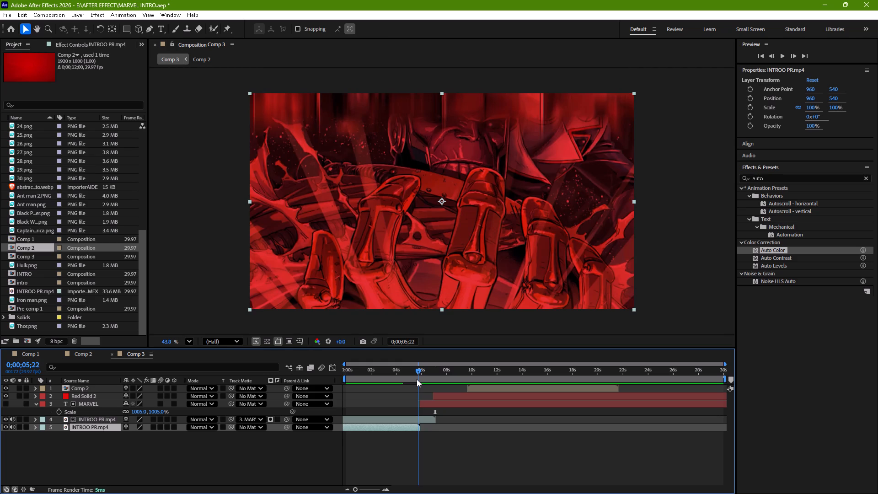
pyautogui.moveTo(417, 379); pyautogui.dragTo(418, 379)
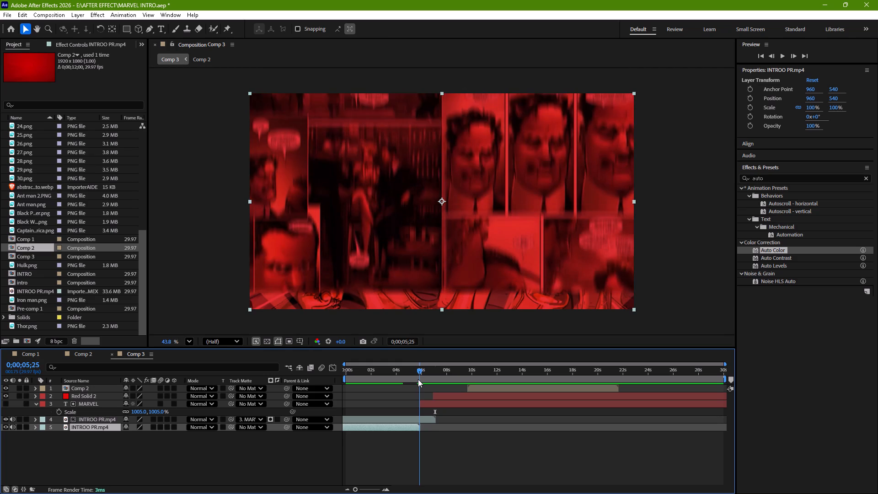
pyautogui.moveTo(418, 379); pyautogui.dragTo(423, 379)
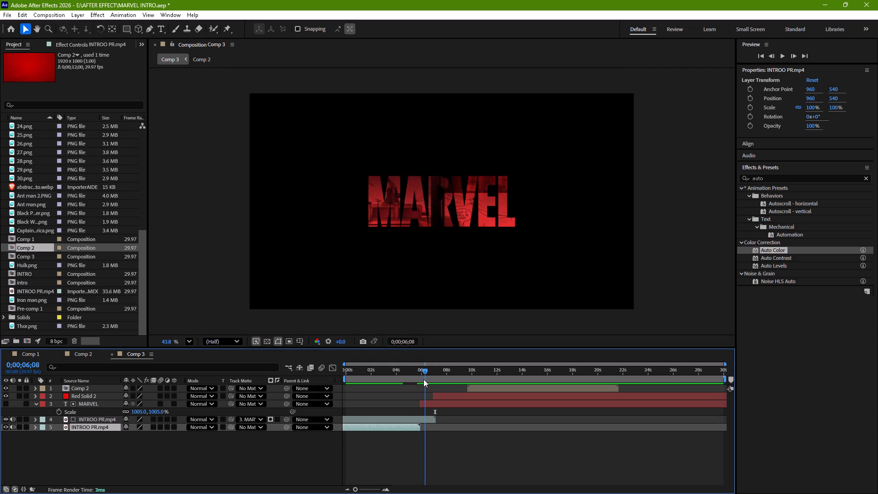
pyautogui.moveTo(423, 379); pyautogui.dragTo(418, 381)
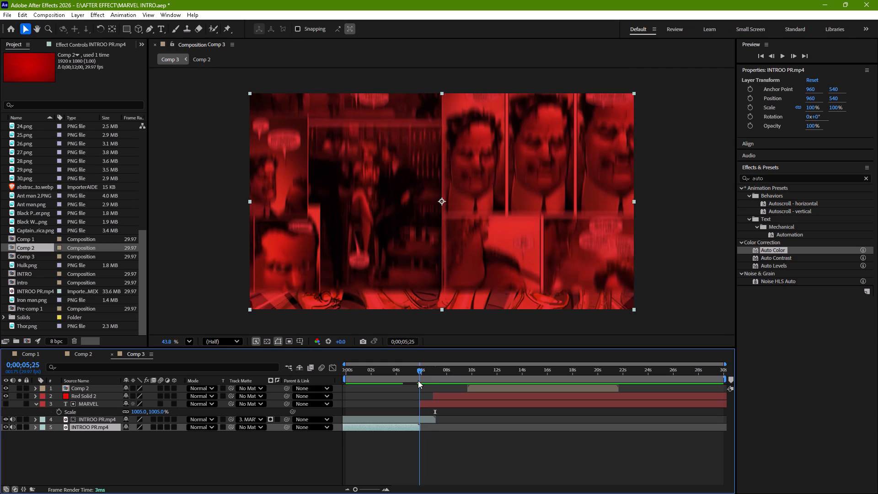
pyautogui.moveTo(418, 381); pyautogui.dragTo(419, 381)
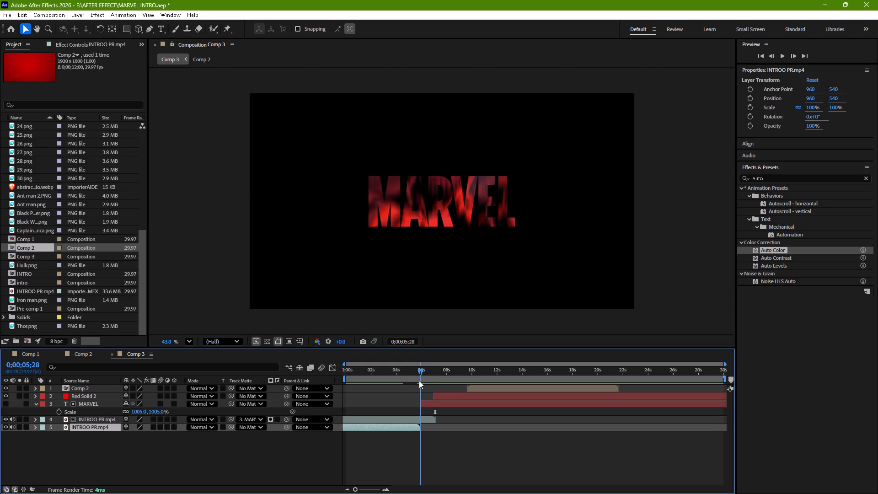
pyautogui.moveTo(419, 381); pyautogui.dragTo(418, 381)
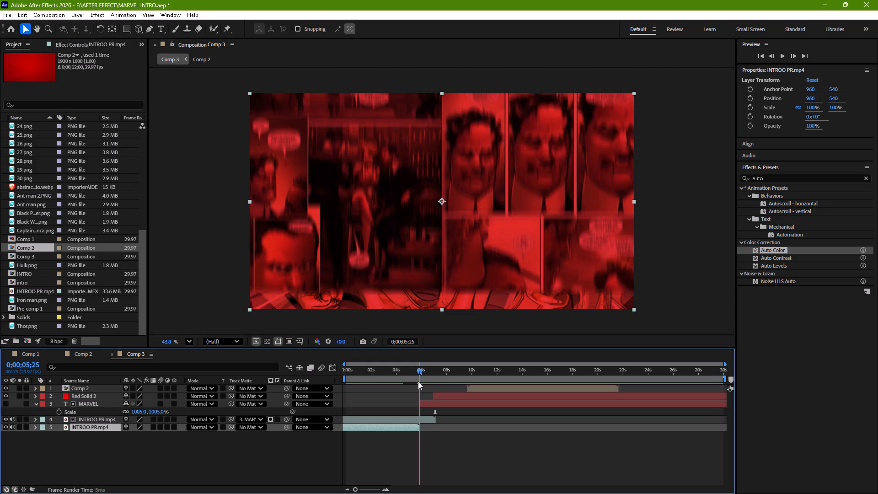
pyautogui.moveTo(418, 381); pyautogui.dragTo(419, 381)
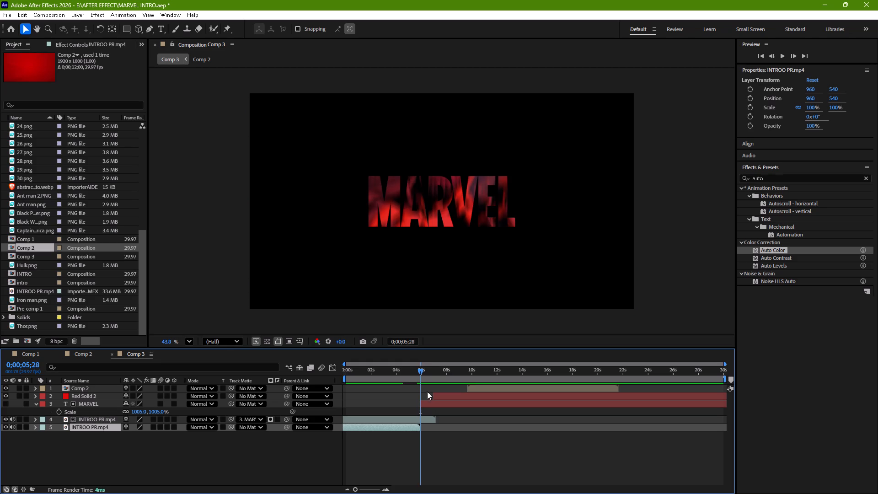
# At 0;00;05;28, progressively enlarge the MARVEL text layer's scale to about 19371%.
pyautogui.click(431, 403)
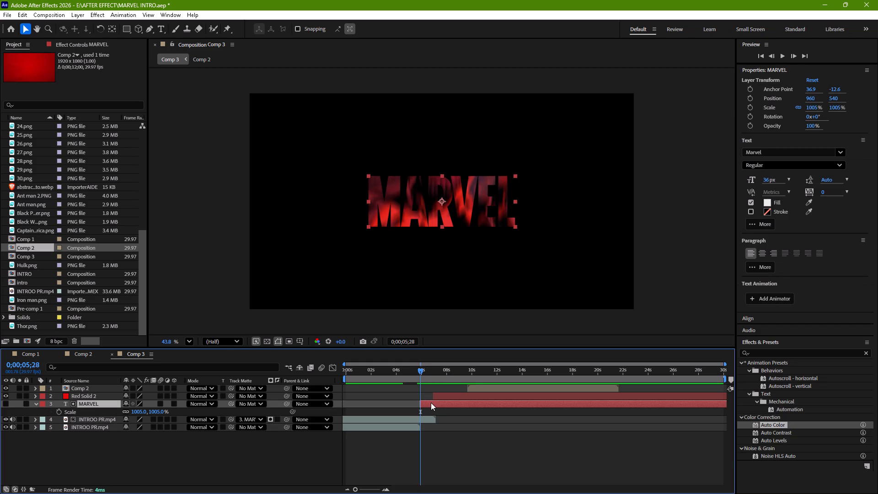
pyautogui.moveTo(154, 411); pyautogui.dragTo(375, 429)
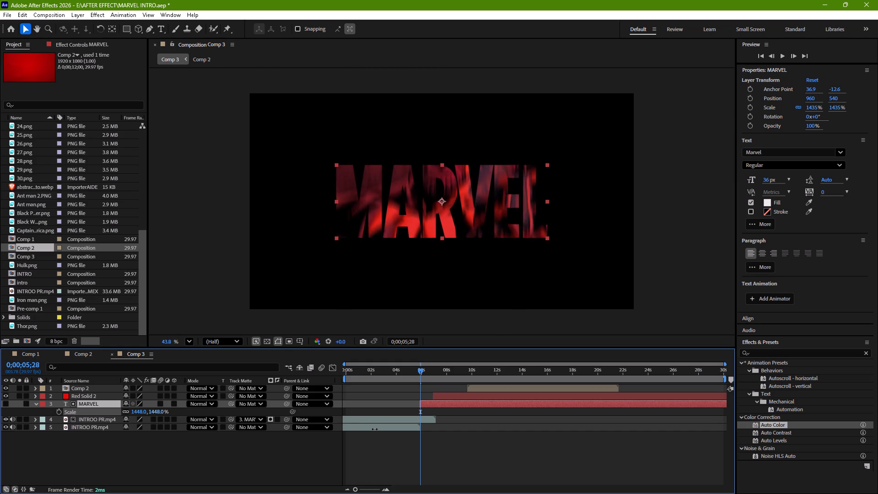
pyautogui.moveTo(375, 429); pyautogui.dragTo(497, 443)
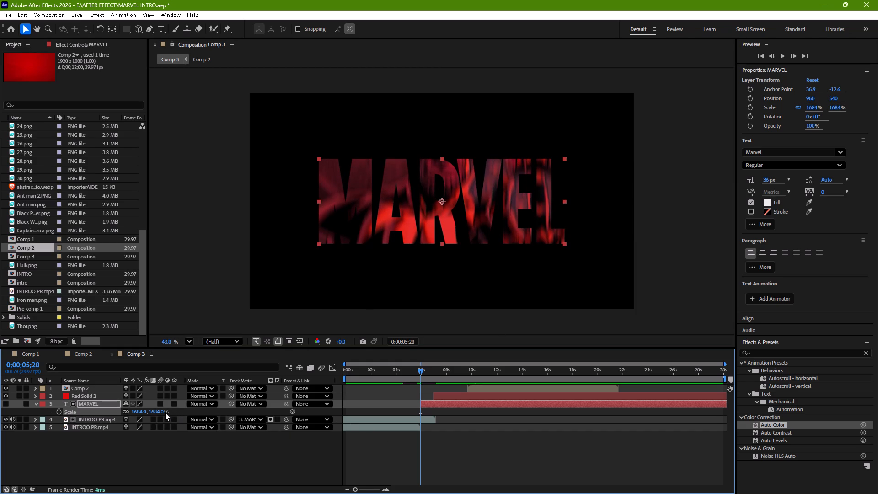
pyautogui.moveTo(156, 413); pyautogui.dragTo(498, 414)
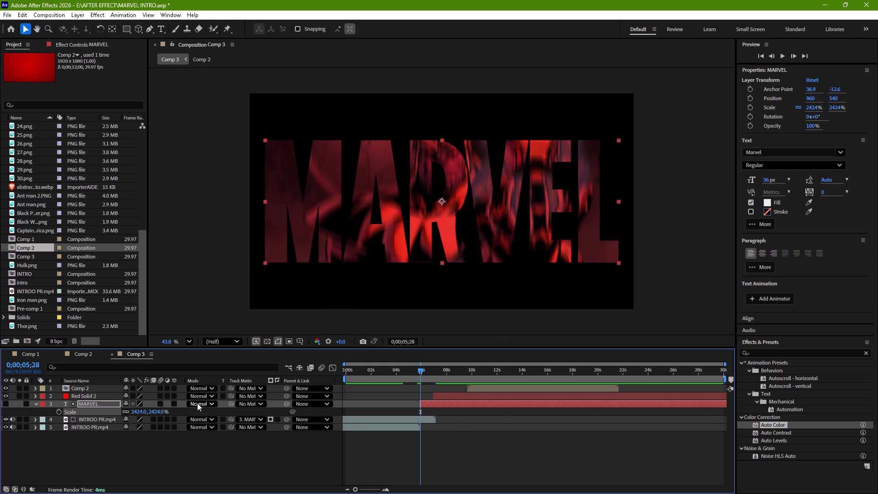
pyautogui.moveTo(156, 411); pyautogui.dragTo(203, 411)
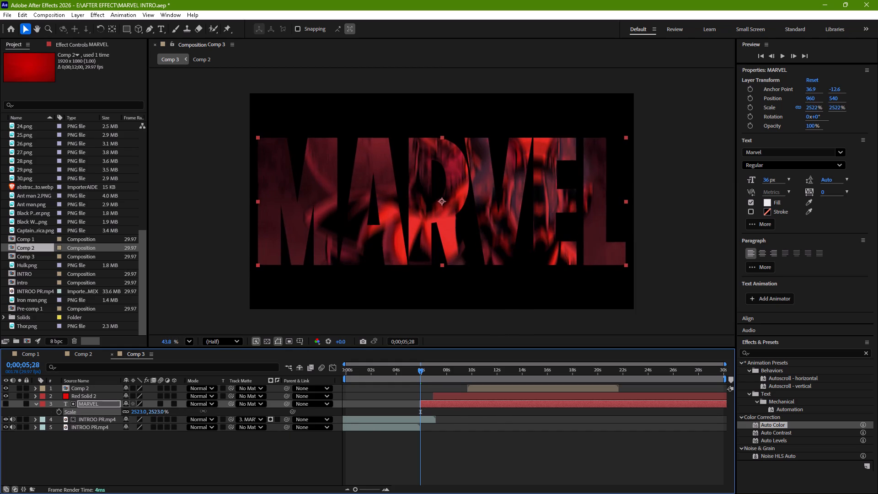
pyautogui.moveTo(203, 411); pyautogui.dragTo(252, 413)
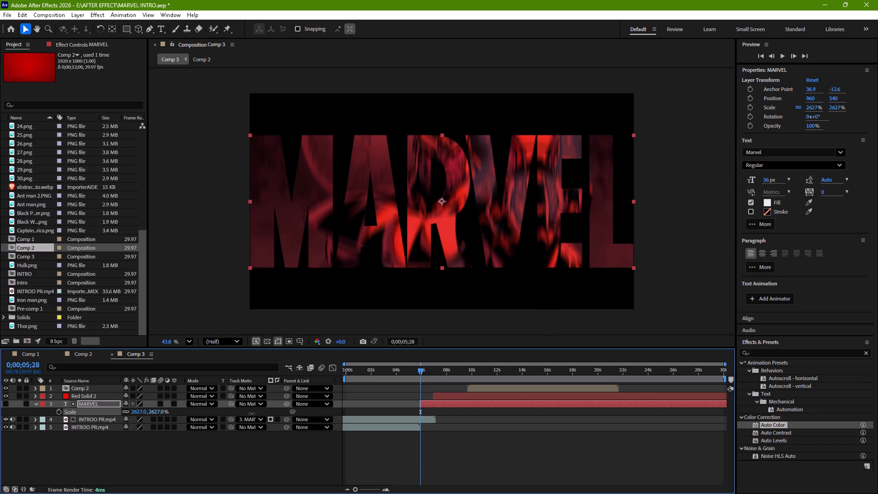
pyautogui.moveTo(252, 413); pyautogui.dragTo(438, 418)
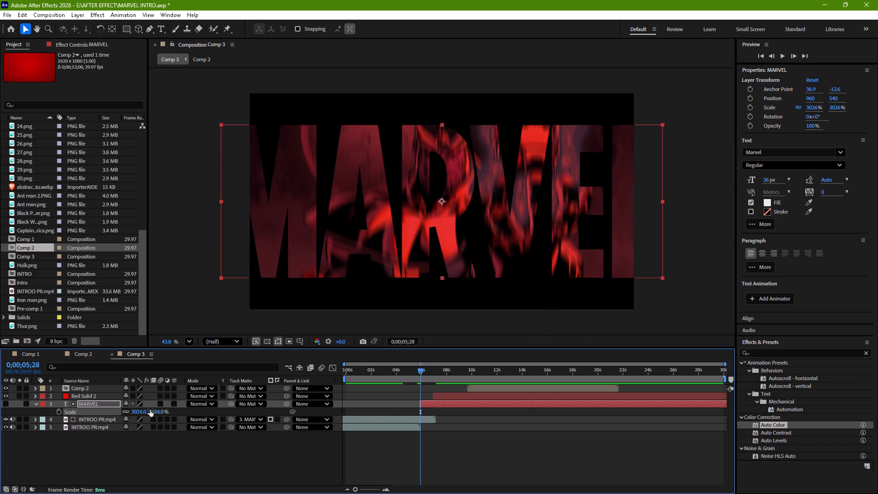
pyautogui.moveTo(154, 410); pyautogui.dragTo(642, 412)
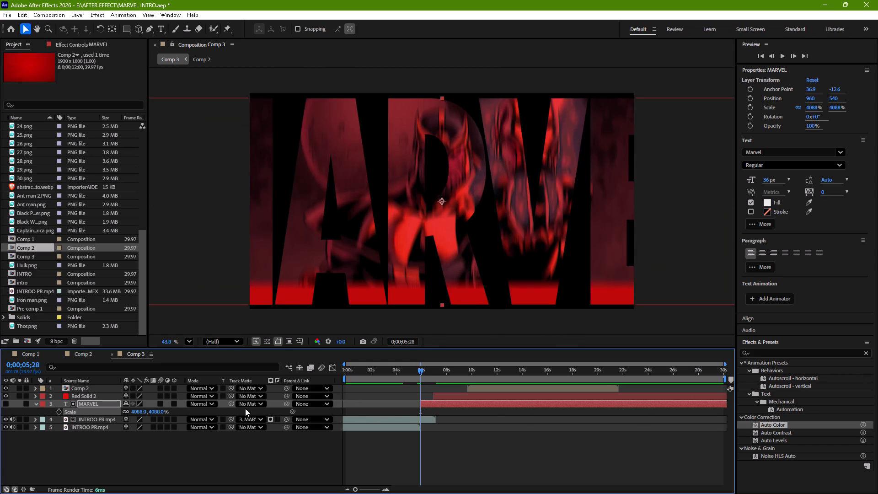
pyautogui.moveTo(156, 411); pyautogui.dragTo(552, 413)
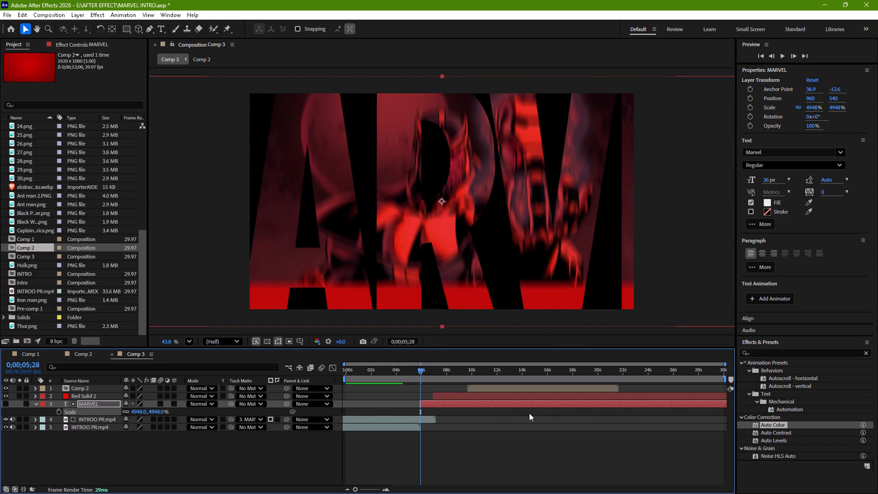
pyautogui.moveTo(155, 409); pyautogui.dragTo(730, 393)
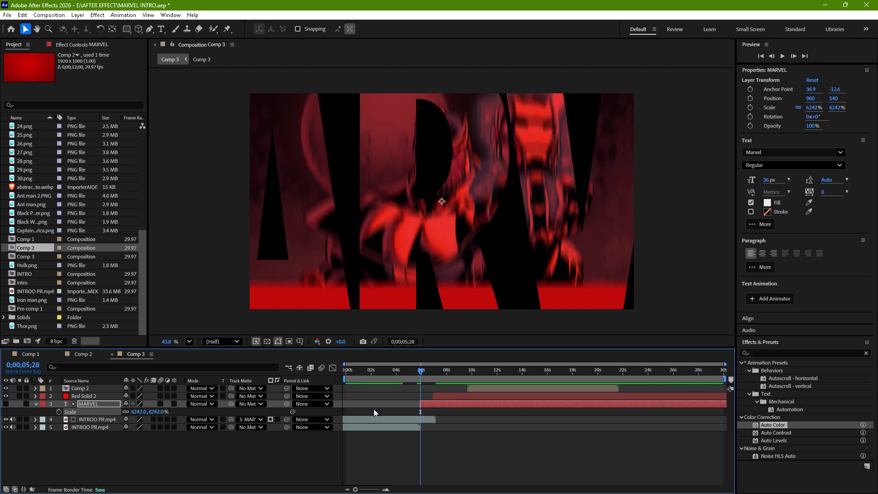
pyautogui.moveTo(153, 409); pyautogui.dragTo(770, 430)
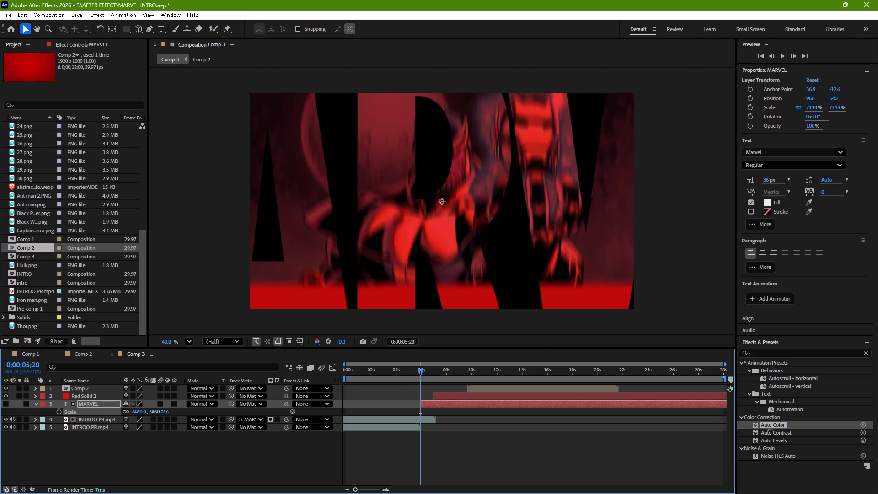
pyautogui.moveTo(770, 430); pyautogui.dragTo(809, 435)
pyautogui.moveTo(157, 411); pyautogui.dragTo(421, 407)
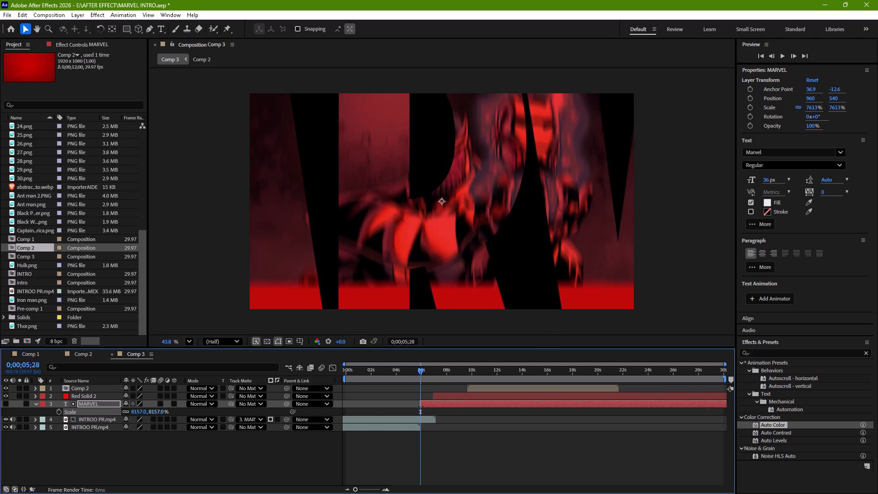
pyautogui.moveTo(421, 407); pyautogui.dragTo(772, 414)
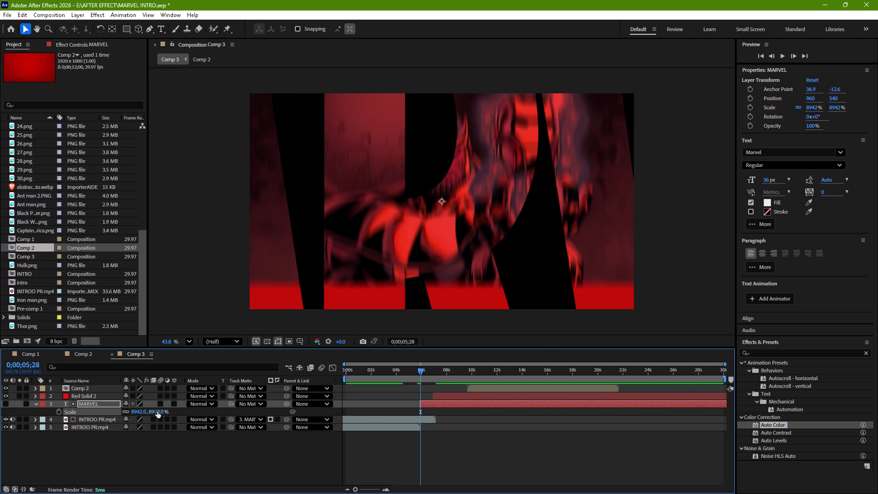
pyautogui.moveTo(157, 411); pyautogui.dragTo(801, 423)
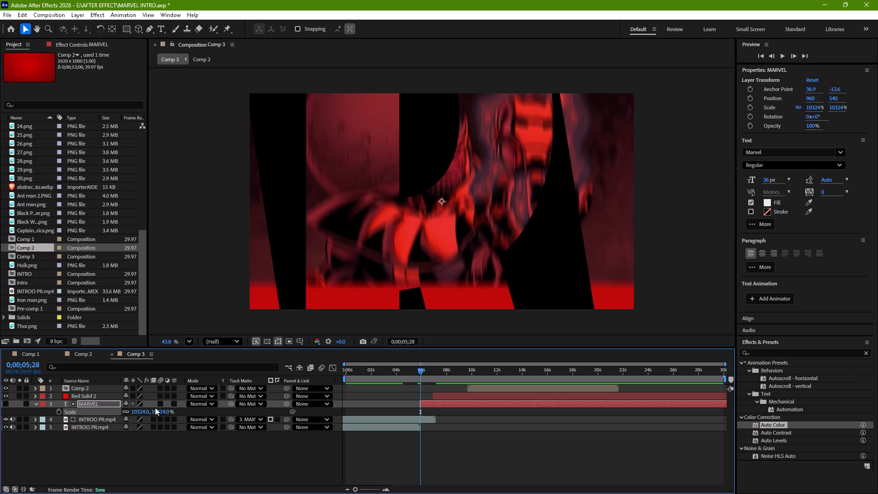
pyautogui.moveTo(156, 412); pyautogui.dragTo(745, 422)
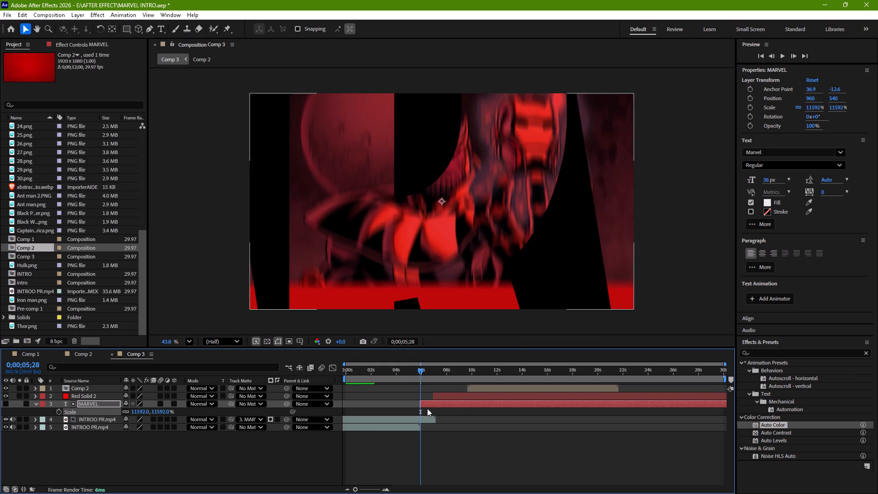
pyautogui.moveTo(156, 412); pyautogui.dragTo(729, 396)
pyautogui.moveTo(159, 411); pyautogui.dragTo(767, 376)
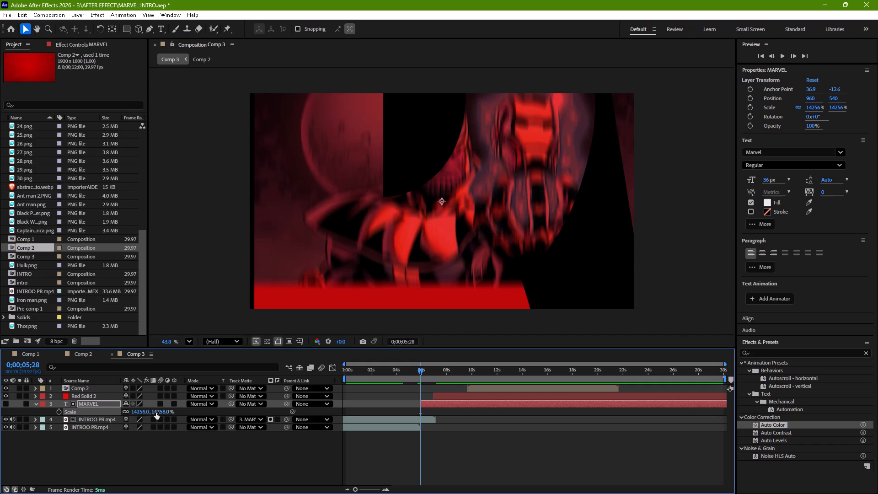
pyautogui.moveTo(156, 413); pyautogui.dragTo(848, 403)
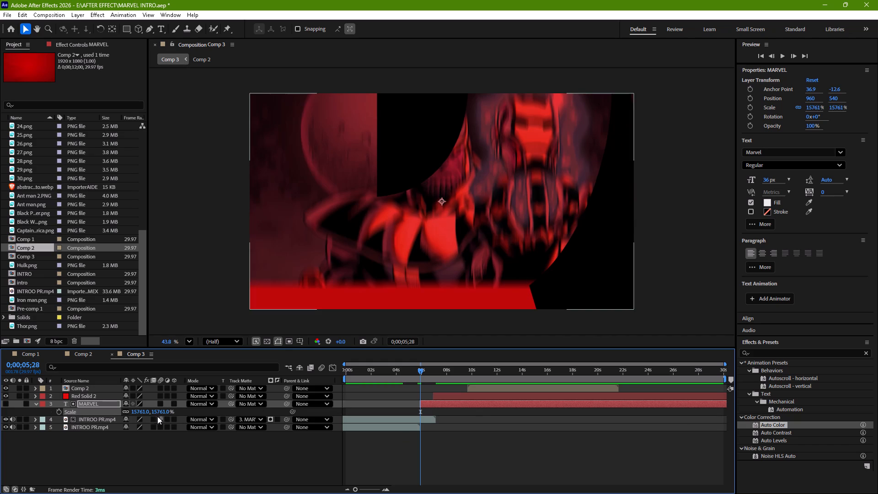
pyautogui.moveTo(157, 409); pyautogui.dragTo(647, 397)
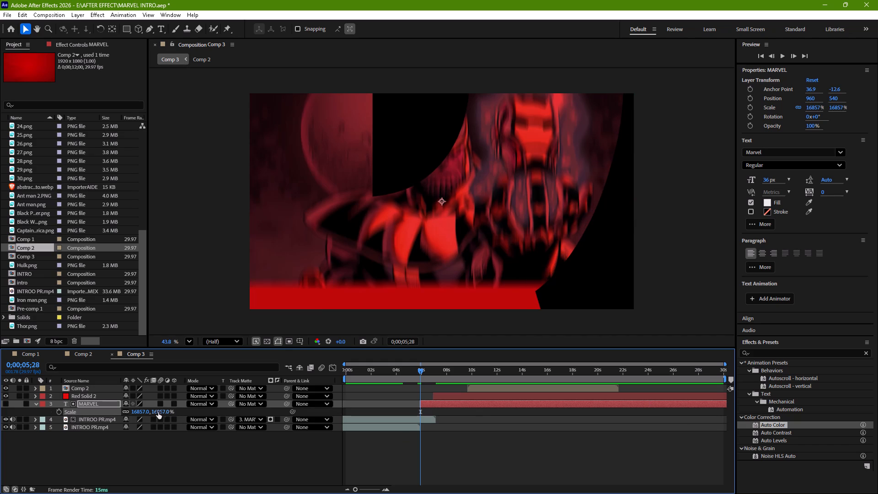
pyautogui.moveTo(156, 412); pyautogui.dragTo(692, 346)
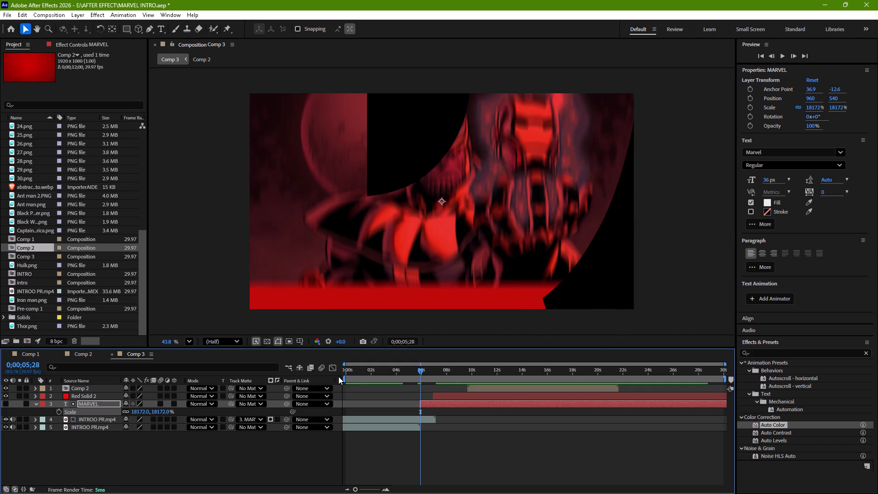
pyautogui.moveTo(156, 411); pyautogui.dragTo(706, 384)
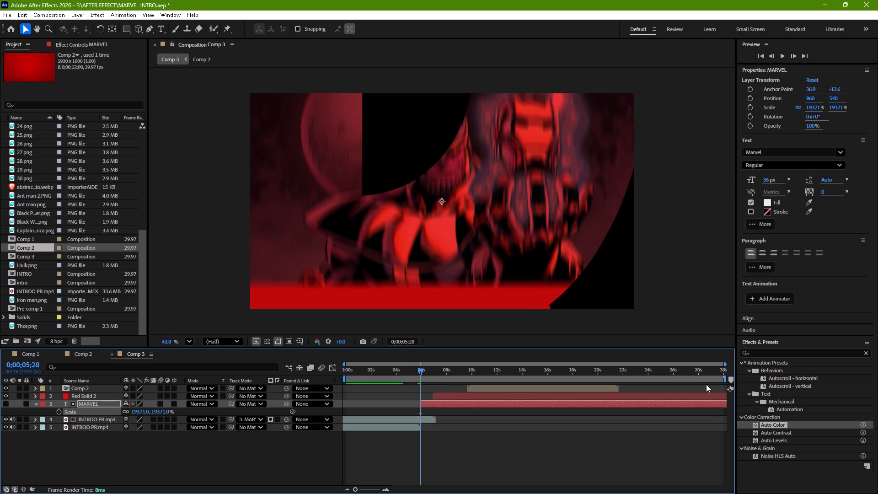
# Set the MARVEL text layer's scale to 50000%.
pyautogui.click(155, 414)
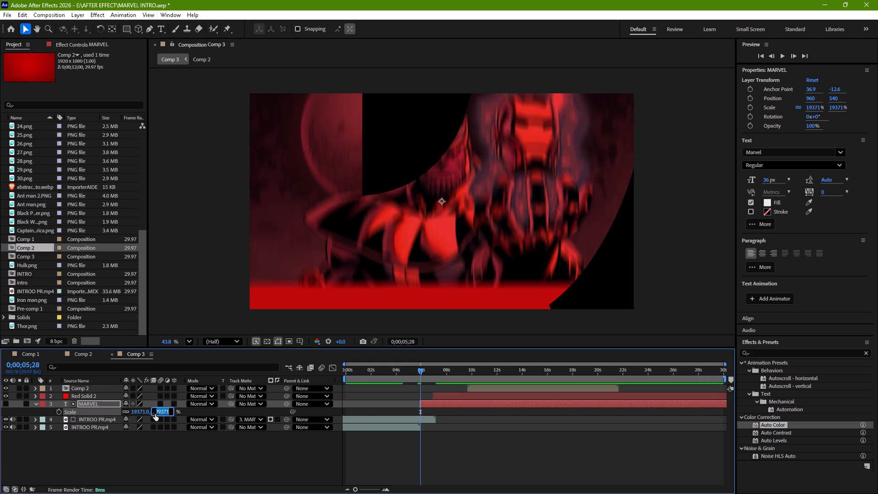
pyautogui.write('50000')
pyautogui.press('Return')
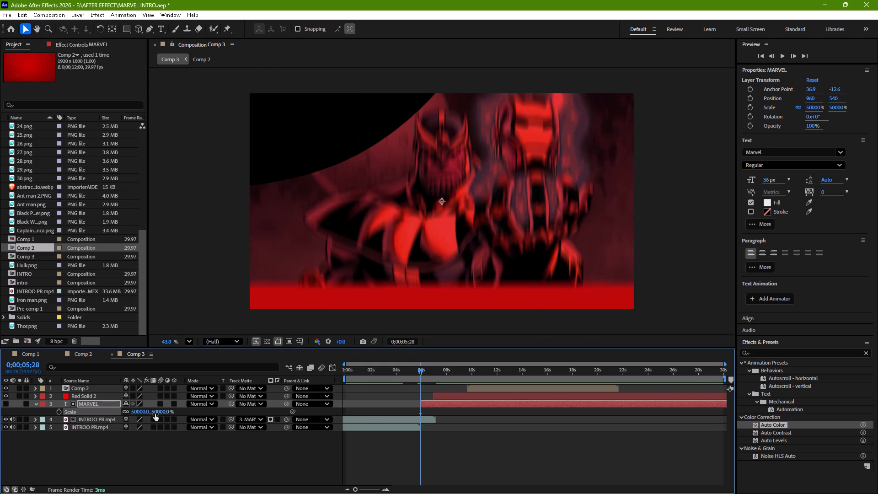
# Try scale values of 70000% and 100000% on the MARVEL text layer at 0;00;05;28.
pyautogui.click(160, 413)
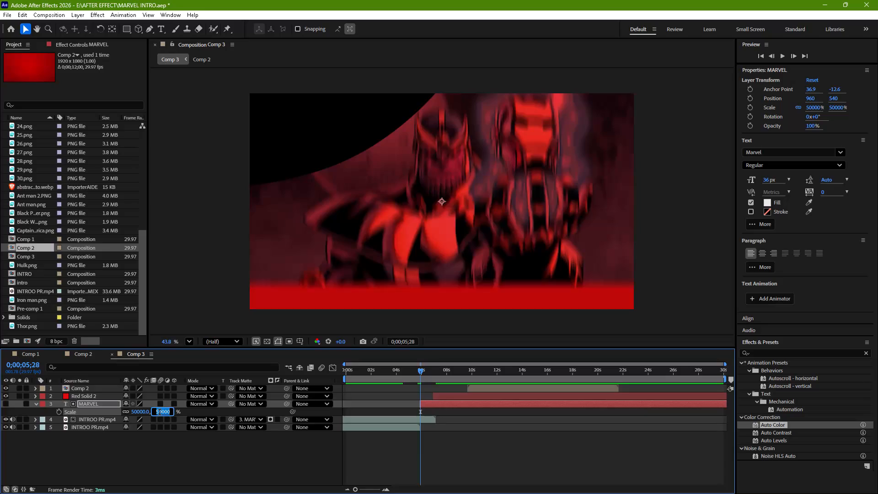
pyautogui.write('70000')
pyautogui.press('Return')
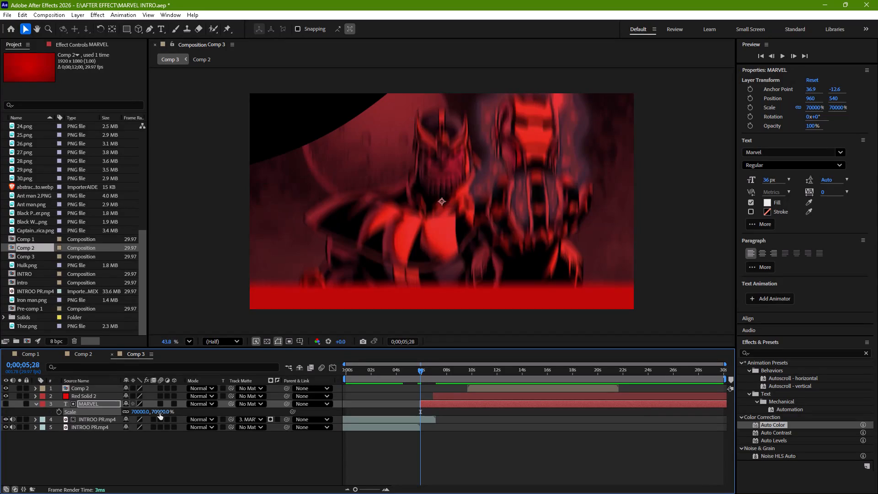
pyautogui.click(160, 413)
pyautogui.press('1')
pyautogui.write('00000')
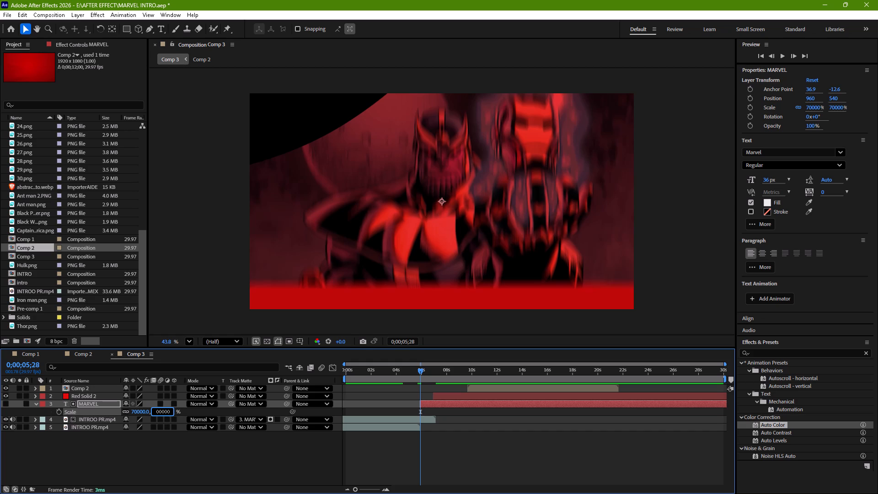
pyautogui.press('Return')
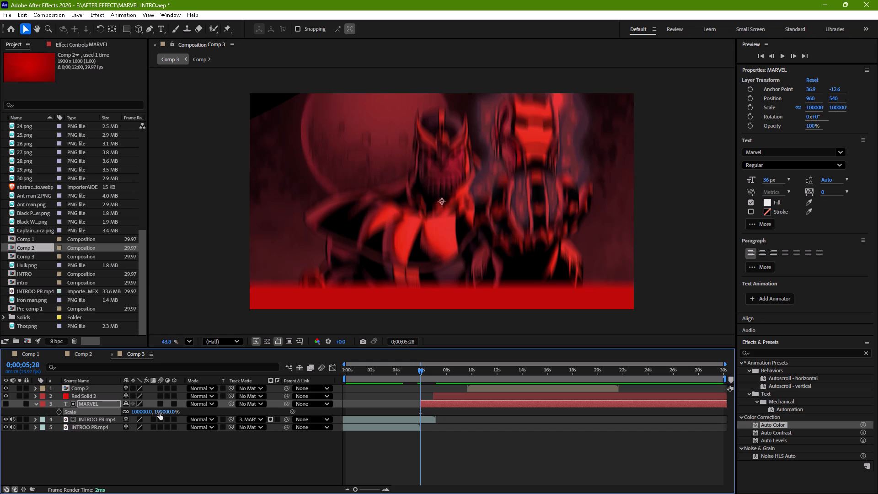
# Set the MARVEL text layer's scale to 150000% and start keyframing Scale at 0;00;05;28.
pyautogui.click(163, 412)
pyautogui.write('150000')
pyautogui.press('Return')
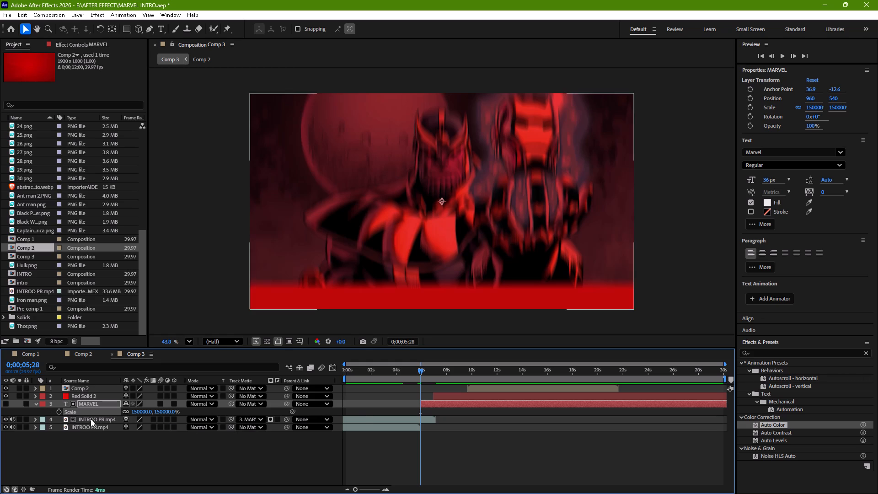
pyautogui.click(59, 411)
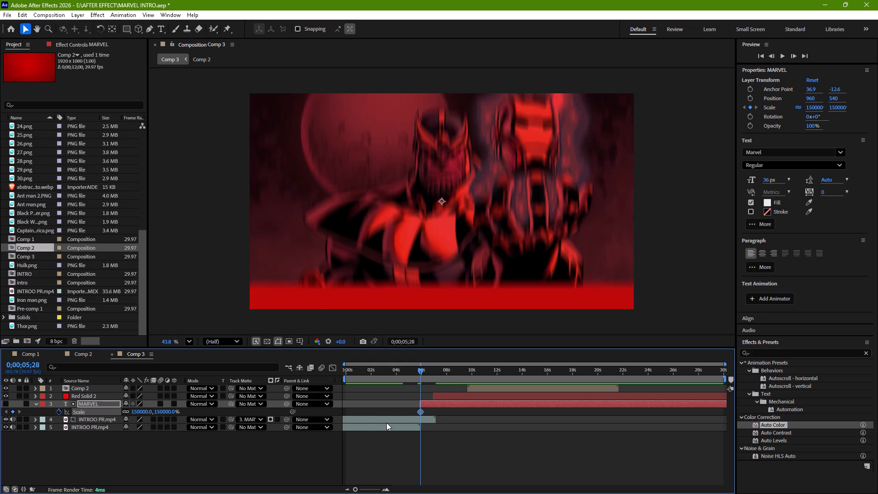
# Go to 0;00;07.
pyautogui.moveTo(421, 370); pyautogui.dragTo(439, 371)
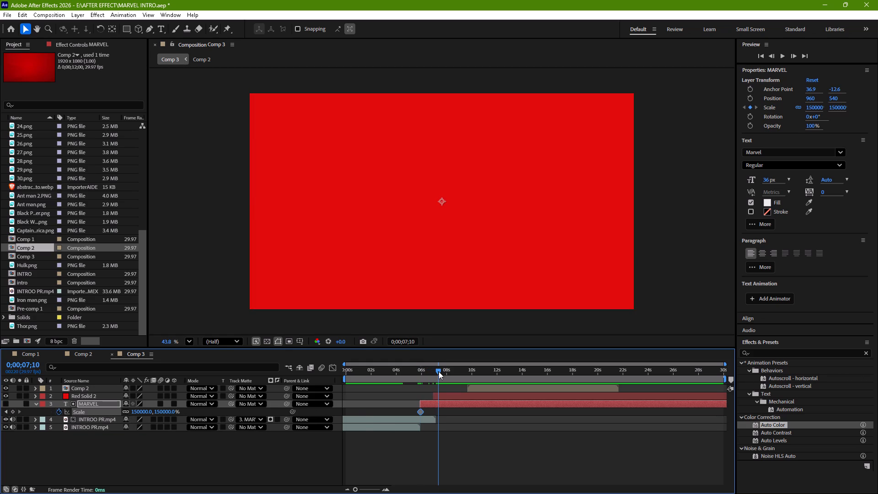
pyautogui.moveTo(439, 371); pyautogui.dragTo(435, 373)
pyautogui.moveTo(448, 396); pyautogui.dragTo(454, 396)
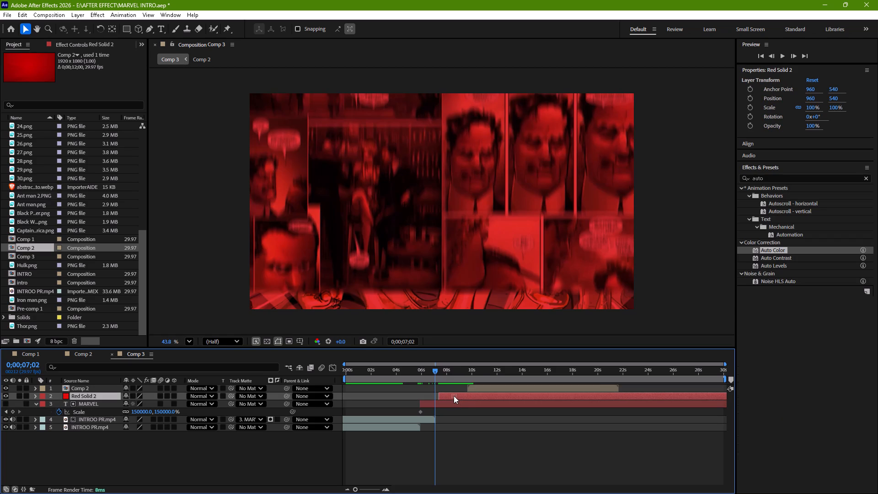
pyautogui.moveTo(454, 396); pyautogui.dragTo(454, 396)
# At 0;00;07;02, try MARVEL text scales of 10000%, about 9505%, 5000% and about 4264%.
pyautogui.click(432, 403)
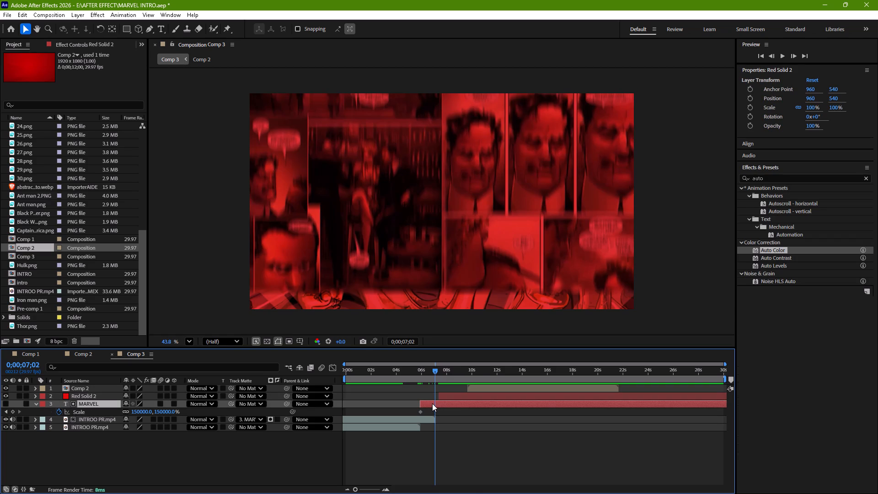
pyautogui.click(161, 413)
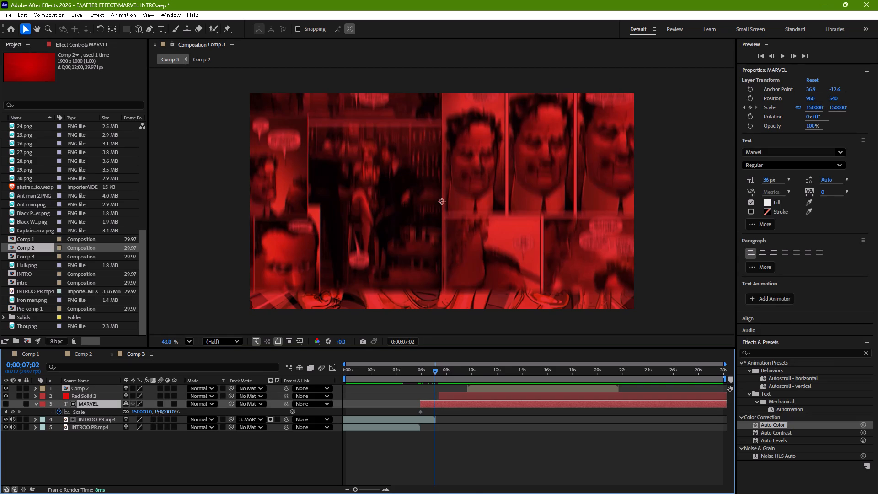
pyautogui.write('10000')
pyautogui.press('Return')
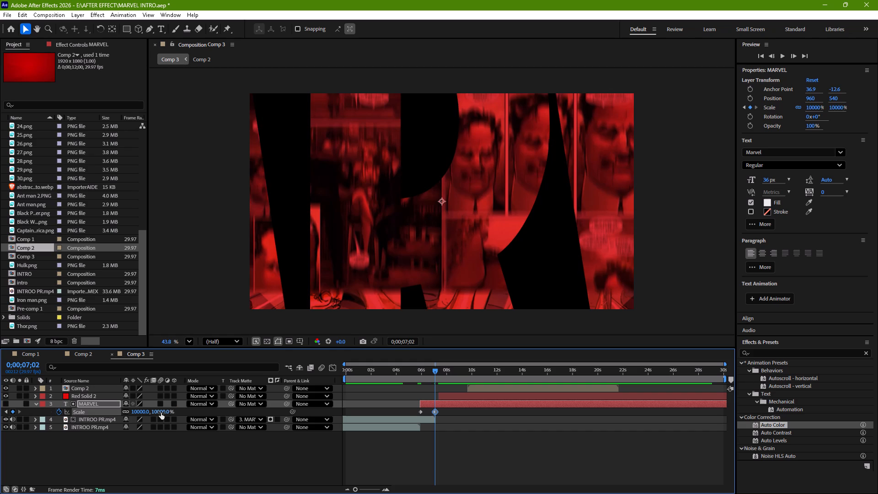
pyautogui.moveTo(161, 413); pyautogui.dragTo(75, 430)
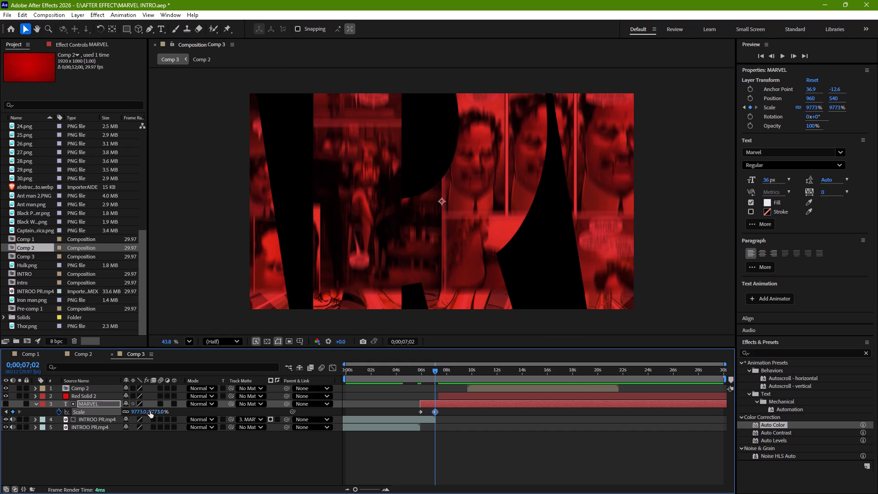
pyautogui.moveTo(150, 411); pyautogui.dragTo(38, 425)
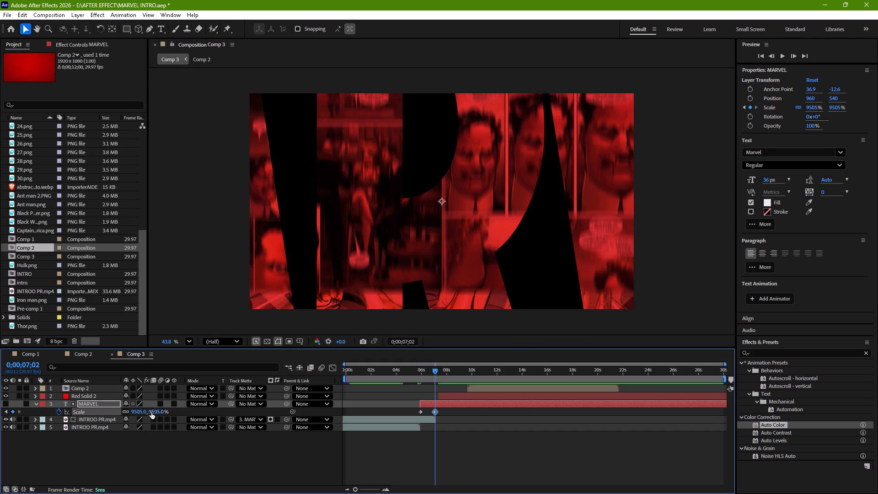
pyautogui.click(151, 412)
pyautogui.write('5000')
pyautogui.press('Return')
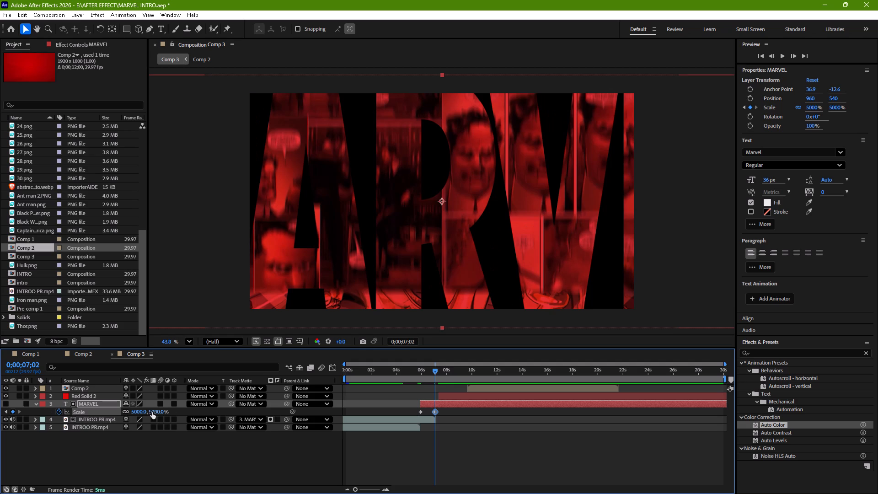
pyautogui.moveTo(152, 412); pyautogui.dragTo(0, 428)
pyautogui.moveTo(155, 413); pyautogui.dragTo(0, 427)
# At the 0;00;07;02 Scale keyframe, set the MARVEL text layer's scale to 1000% and fine-tune it to 945%.
pyautogui.click(154, 412)
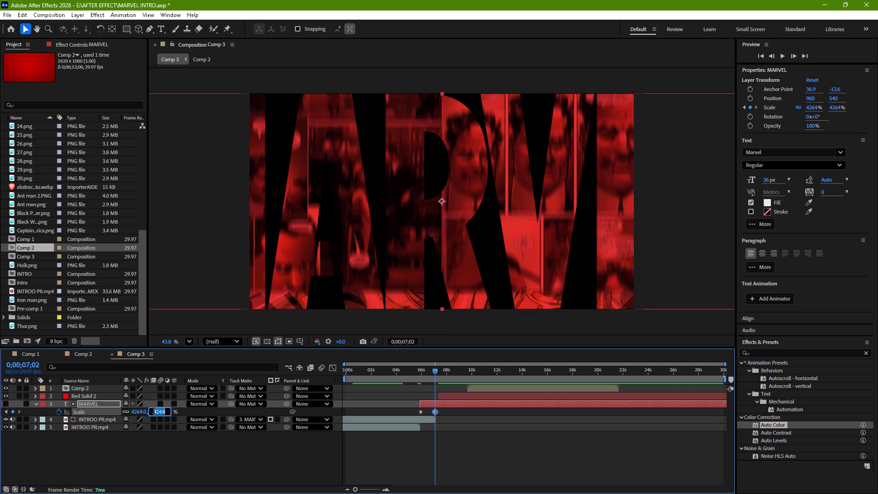
pyautogui.write('1000')
pyautogui.press('Return')
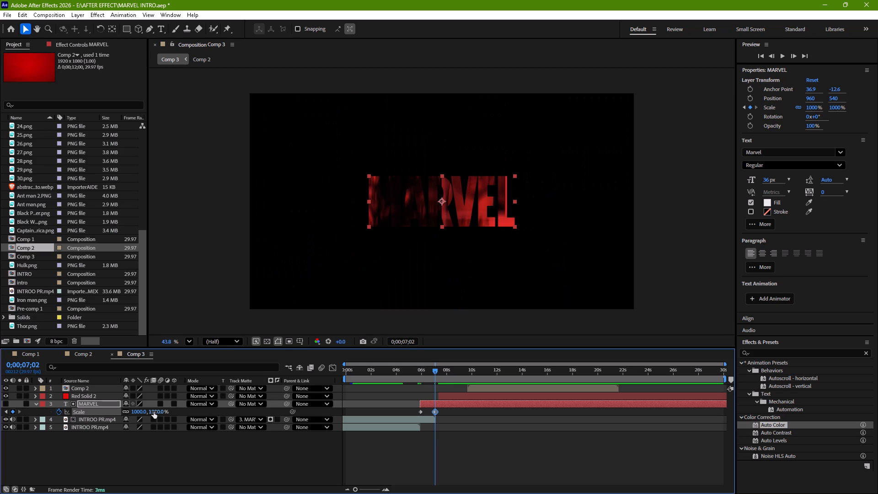
pyautogui.moveTo(154, 412); pyautogui.dragTo(159, 421)
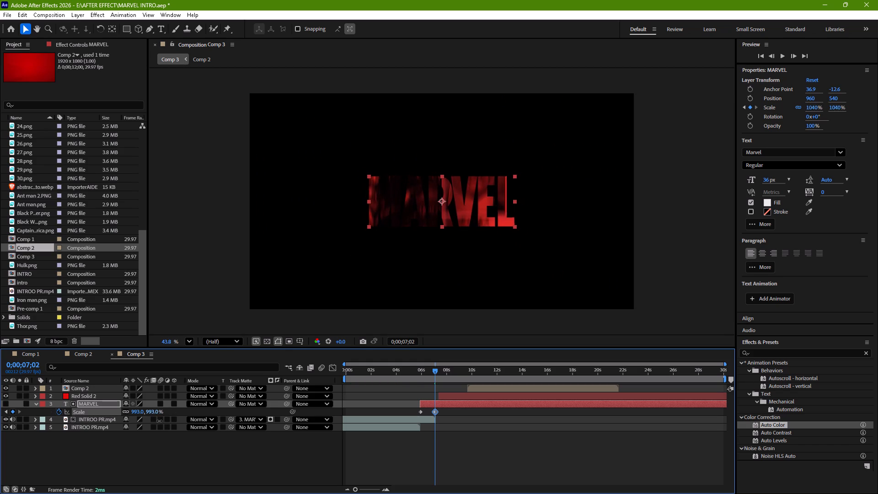
pyautogui.moveTo(159, 421); pyautogui.dragTo(218, 421)
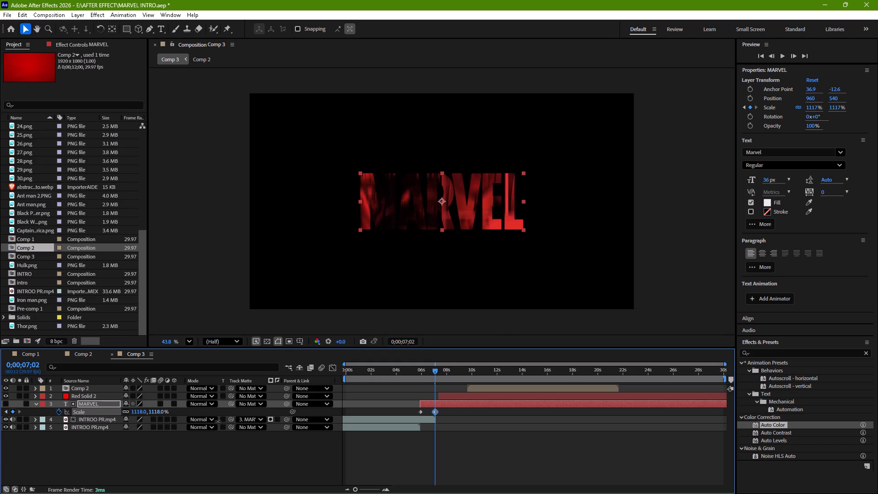
pyautogui.moveTo(218, 421); pyautogui.dragTo(162, 422)
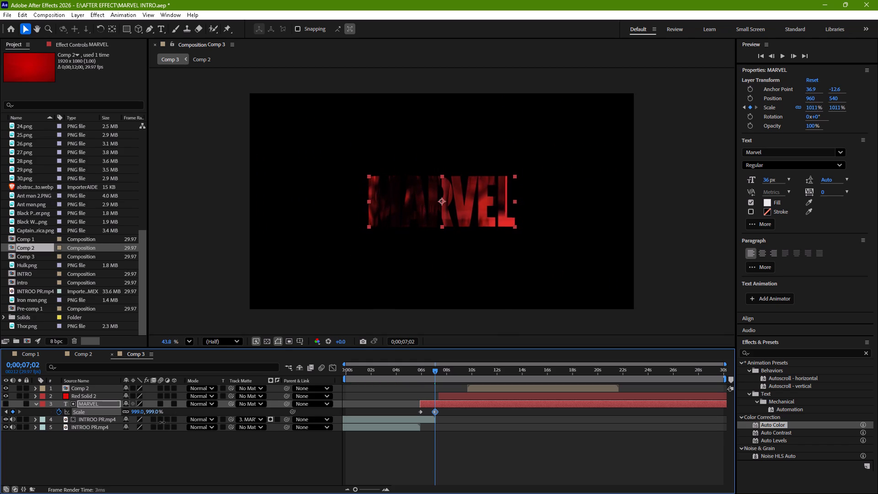
pyautogui.moveTo(162, 422); pyautogui.dragTo(142, 424)
# Apply Easy Ease to both Scale keyframes of the MARVEL text layer.
pyautogui.moveTo(443, 409); pyautogui.dragTo(413, 413)
pyautogui.press('F9')
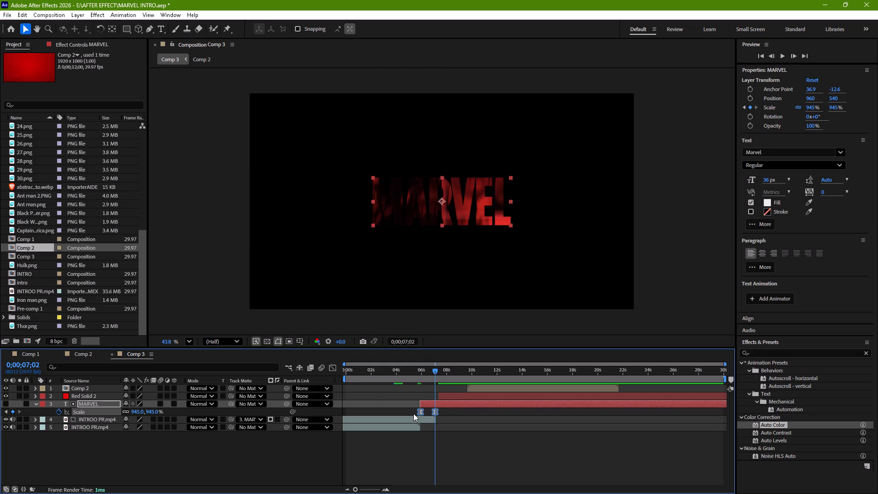
# Reshape the MARVEL Scale speed graph so it peaks near the first keyframe and eases out slowly, then return to the layer bars.
pyautogui.click(334, 368)
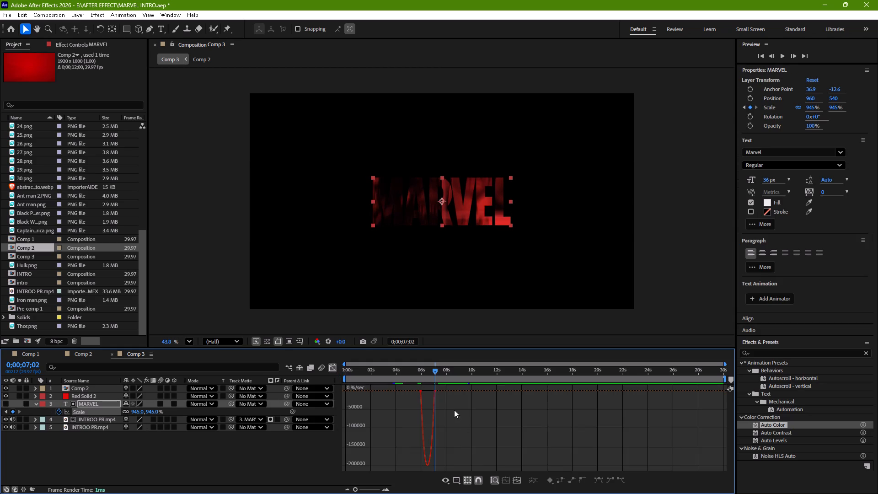
pyautogui.moveTo(448, 400); pyautogui.dragTo(429, 386)
pyautogui.moveTo(433, 392); pyautogui.dragTo(420, 392)
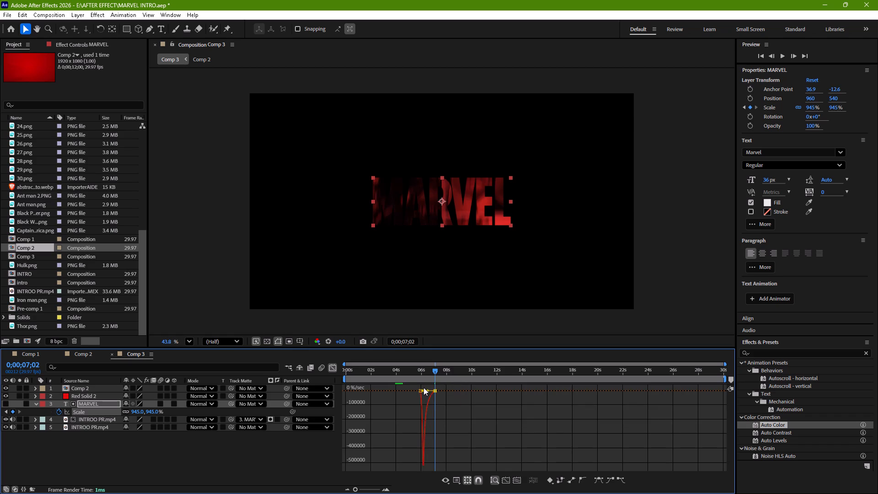
pyautogui.moveTo(434, 372); pyautogui.dragTo(421, 374)
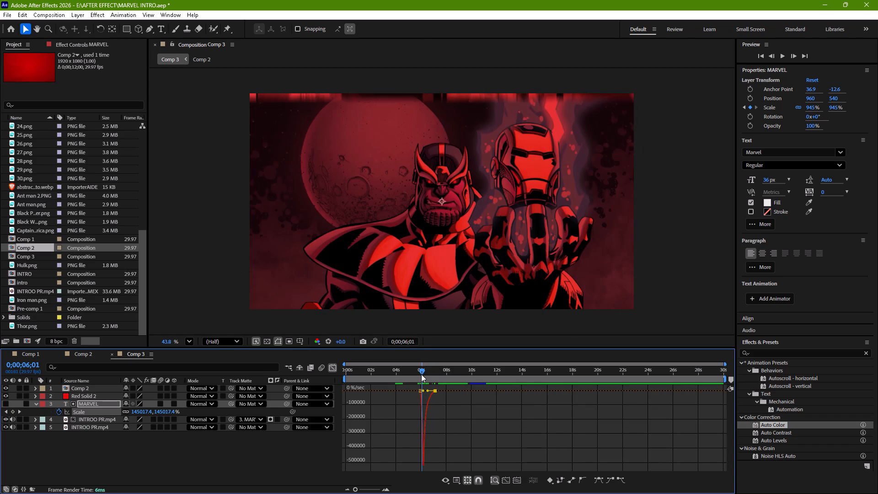
pyautogui.click(337, 367)
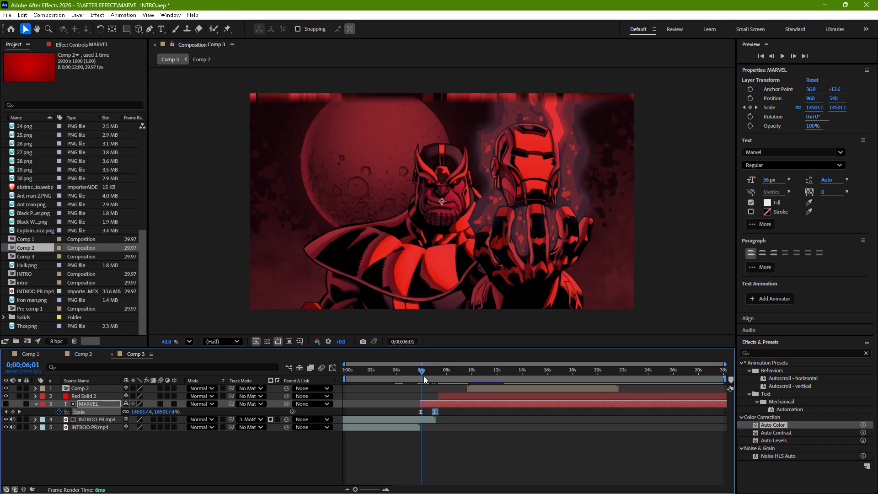
# Play back the title zoom from 0;00;04;26 and move MARVEL's second Scale keyframe to 0;00;07;17.
pyautogui.moveTo(421, 372); pyautogui.dragTo(407, 373)
pyautogui.press('space')
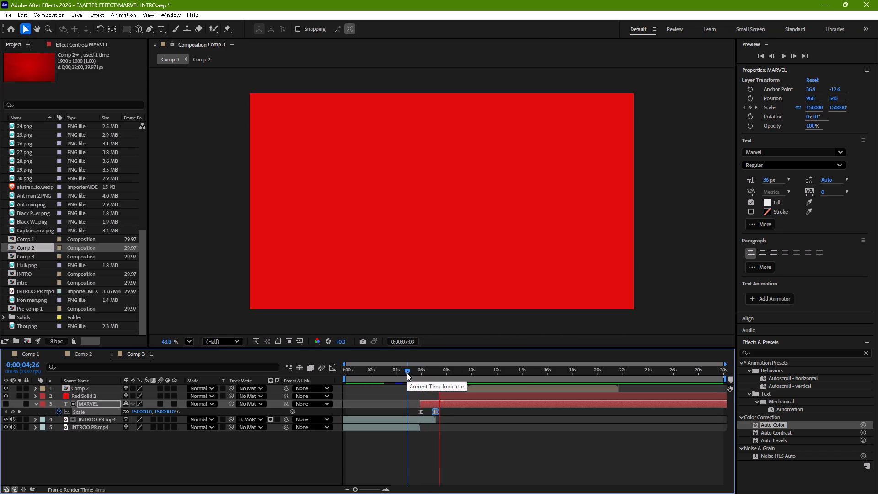
pyautogui.press('space')
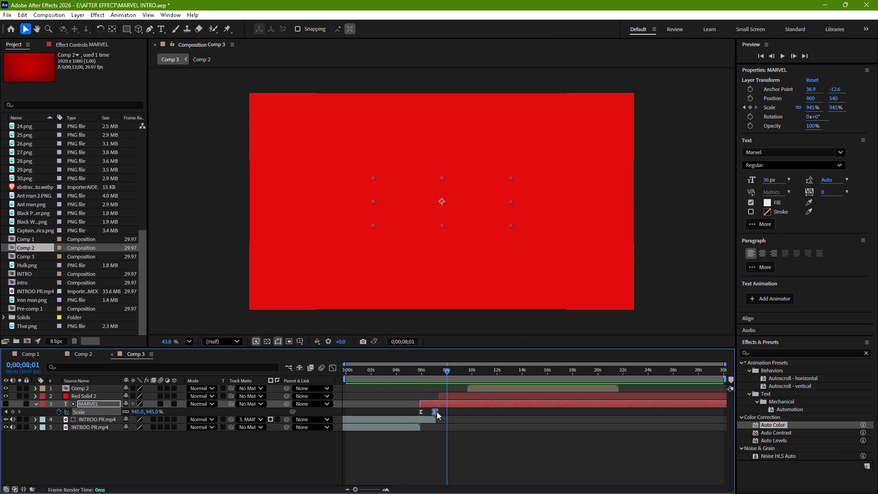
pyautogui.moveTo(435, 412); pyautogui.dragTo(441, 412)
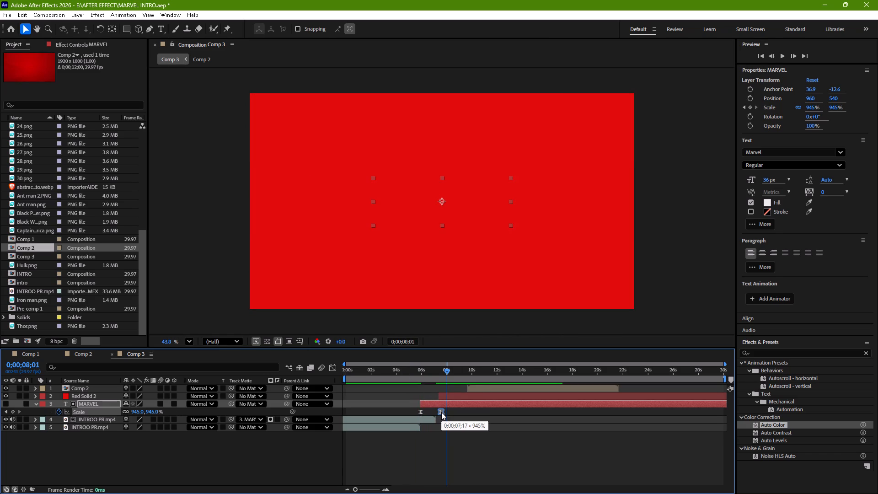
# Slide the matted INTROO PR.mp4 layer later so it ends just after the second Scale keyframe.
pyautogui.moveTo(435, 421); pyautogui.dragTo(439, 421)
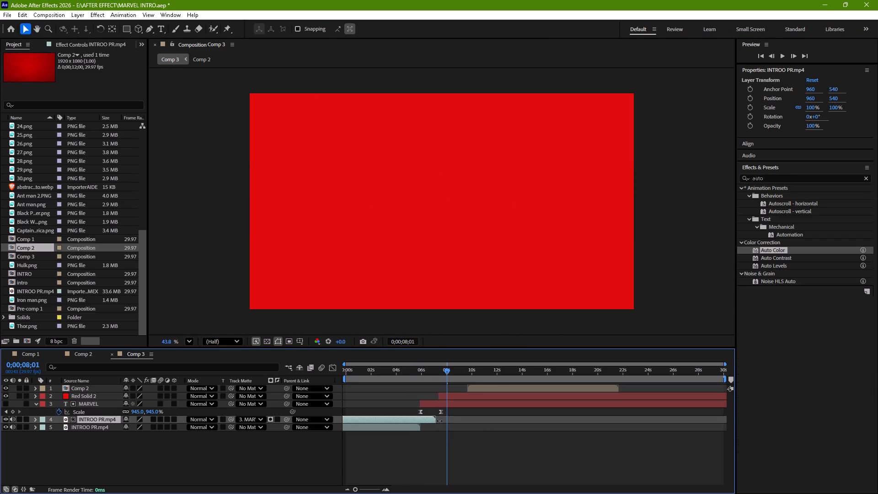
pyautogui.moveTo(439, 421); pyautogui.dragTo(444, 419)
pyautogui.moveTo(430, 420); pyautogui.dragTo(433, 420)
pyautogui.moveTo(433, 420); pyautogui.dragTo(437, 420)
# Slide the Red Solid 2 layer later so it starts at about 11 seconds.
pyautogui.moveTo(465, 396); pyautogui.dragTo(515, 392)
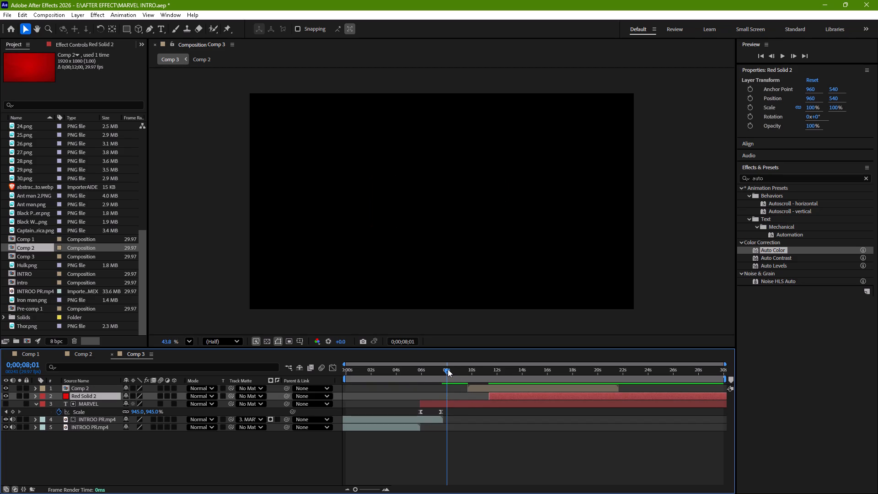
# Play back the MARVEL title zoom from 0;00;03;21 and again from 0;00;05;17 to judge its timing.
pyautogui.moveTo(448, 369); pyautogui.dragTo(390, 376)
pyautogui.press('space')
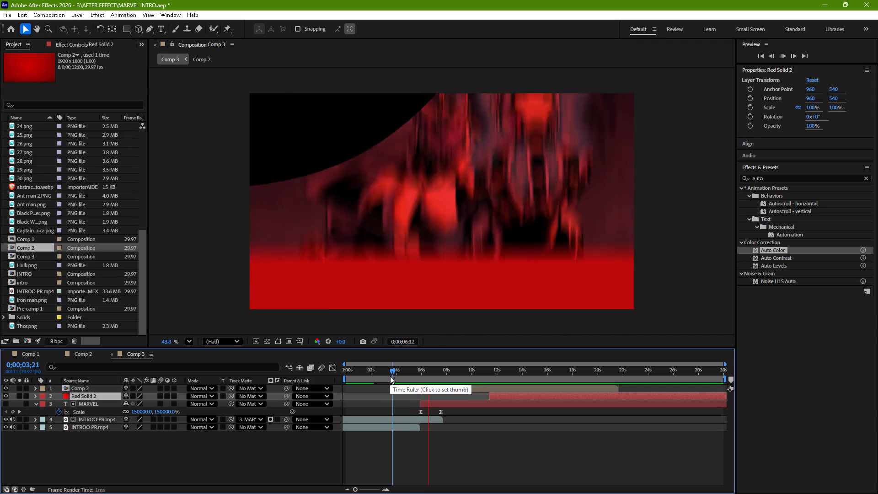
pyautogui.press('space')
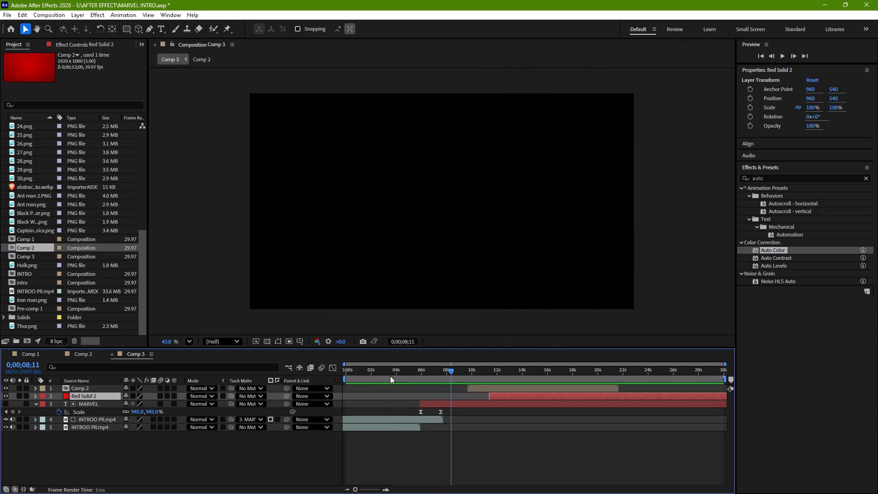
pyautogui.moveTo(450, 370); pyautogui.dragTo(449, 370)
pyautogui.moveTo(449, 370); pyautogui.dragTo(440, 374)
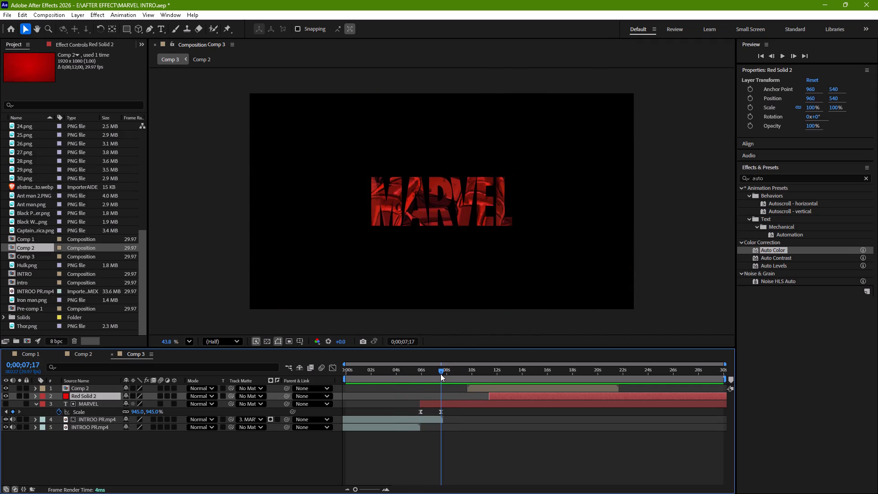
pyautogui.moveTo(440, 374); pyautogui.dragTo(415, 378)
pyautogui.press('space')
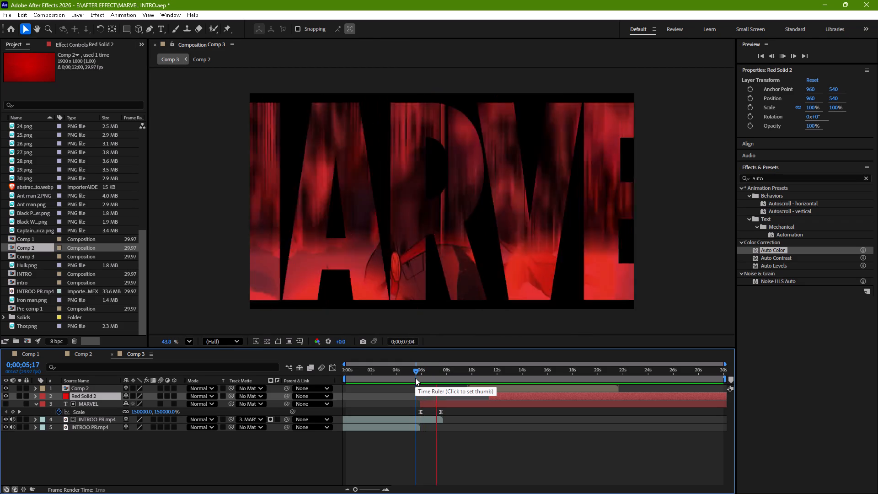
pyautogui.press('space')
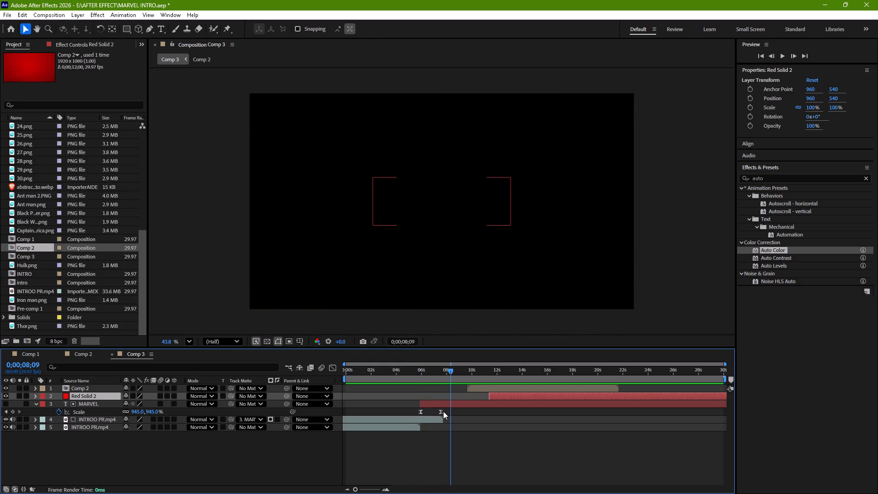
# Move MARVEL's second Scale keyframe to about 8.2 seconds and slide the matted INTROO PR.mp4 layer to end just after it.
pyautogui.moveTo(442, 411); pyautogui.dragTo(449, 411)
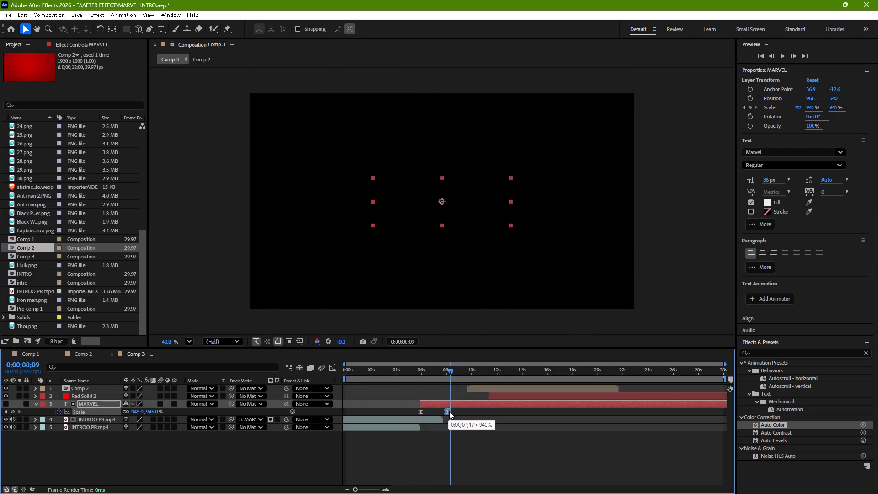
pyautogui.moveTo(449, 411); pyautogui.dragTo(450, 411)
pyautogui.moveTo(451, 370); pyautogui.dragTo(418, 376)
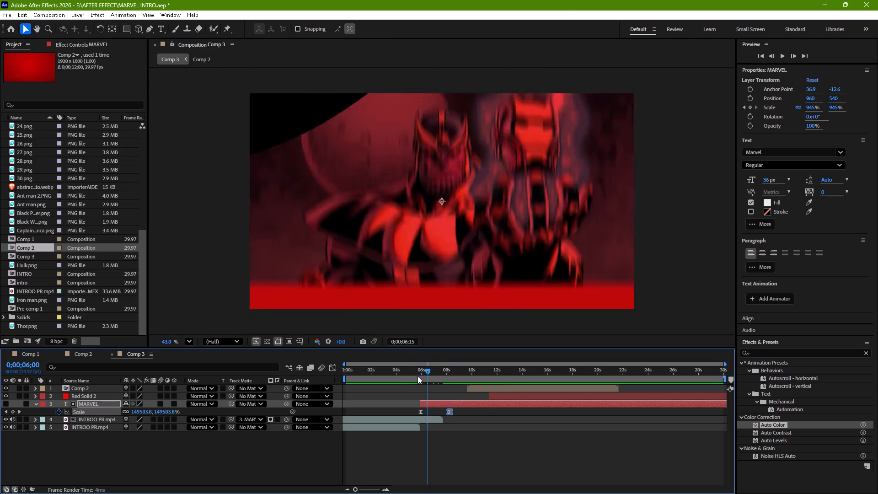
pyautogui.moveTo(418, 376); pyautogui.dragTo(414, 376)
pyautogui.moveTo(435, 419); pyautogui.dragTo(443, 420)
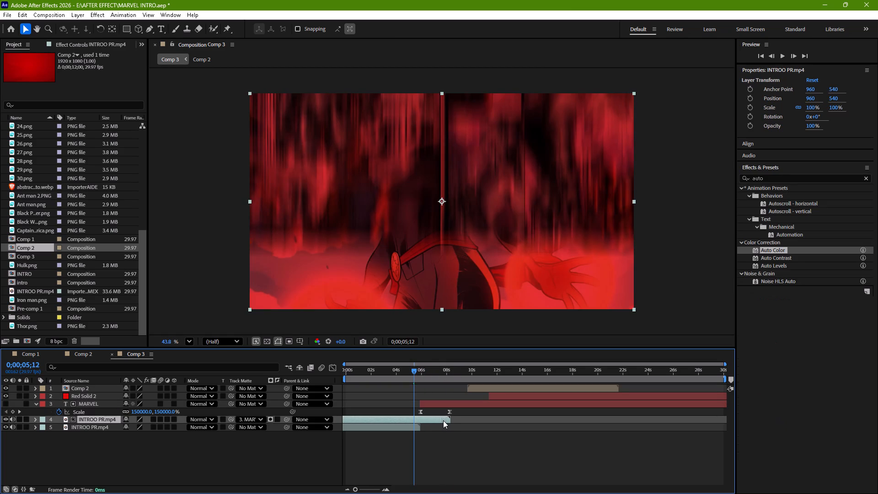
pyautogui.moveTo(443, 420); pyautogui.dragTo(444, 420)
# Play back the intro from the start, checking the bottom INTROO PR.mp4 layer by briefly hiding it, and continue past the title zoom.
pyautogui.moveTo(414, 372); pyautogui.dragTo(325, 378)
pyautogui.press('space')
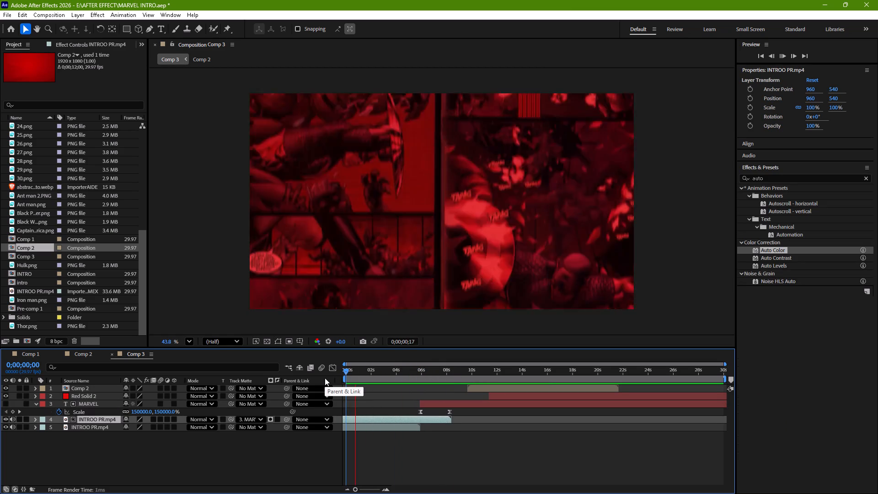
pyautogui.press('space')
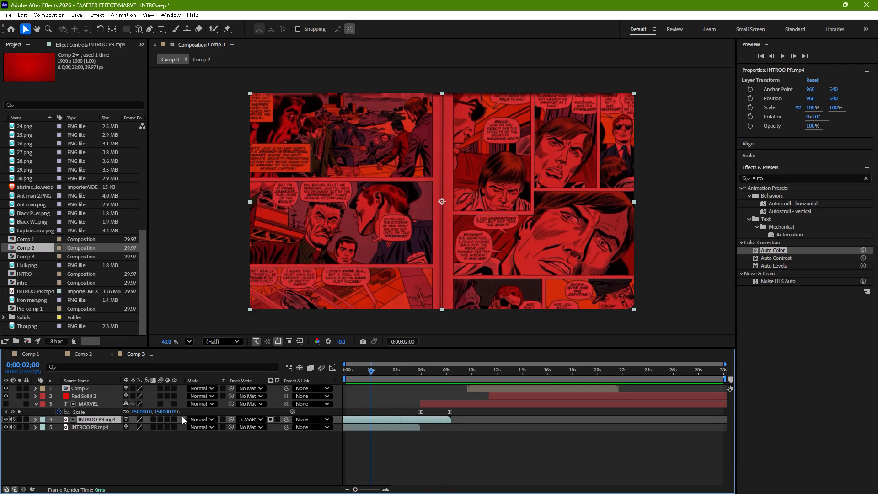
pyautogui.click(5, 427)
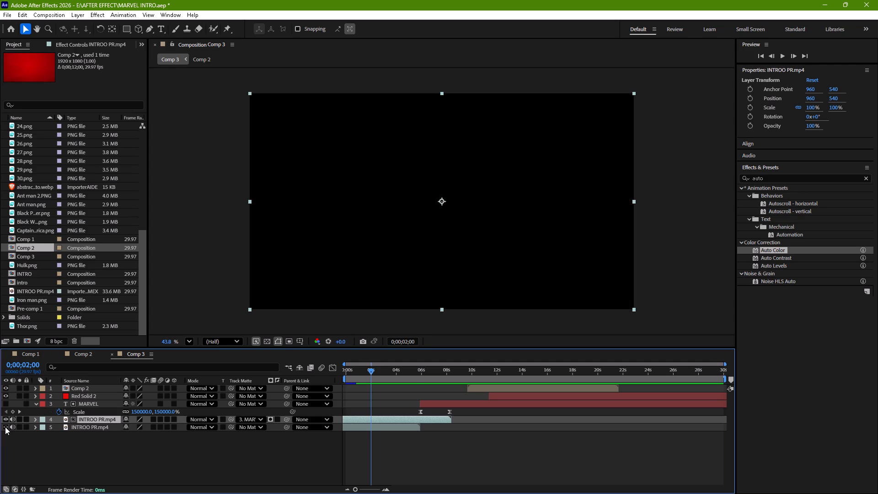
pyautogui.click(5, 427)
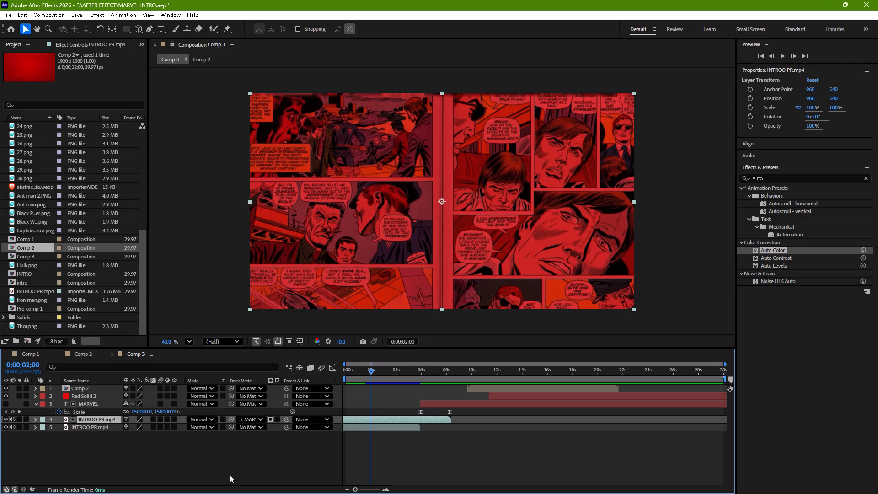
pyautogui.press('space')
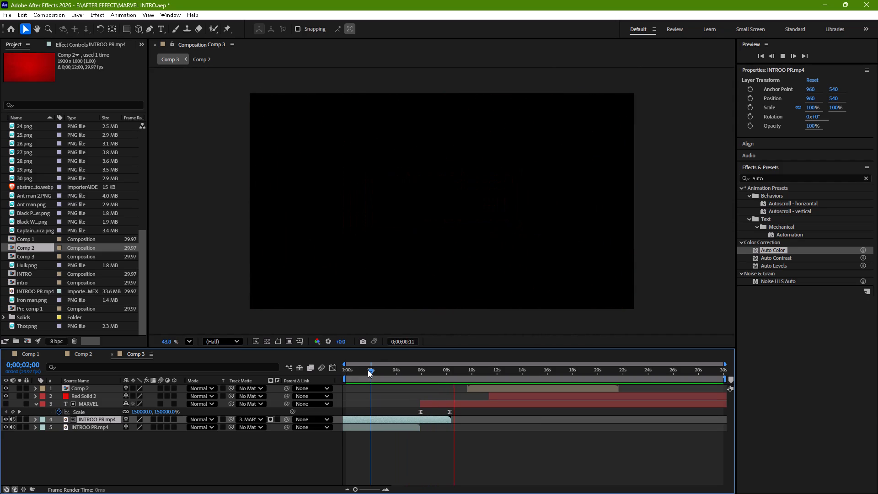
pyautogui.press('space')
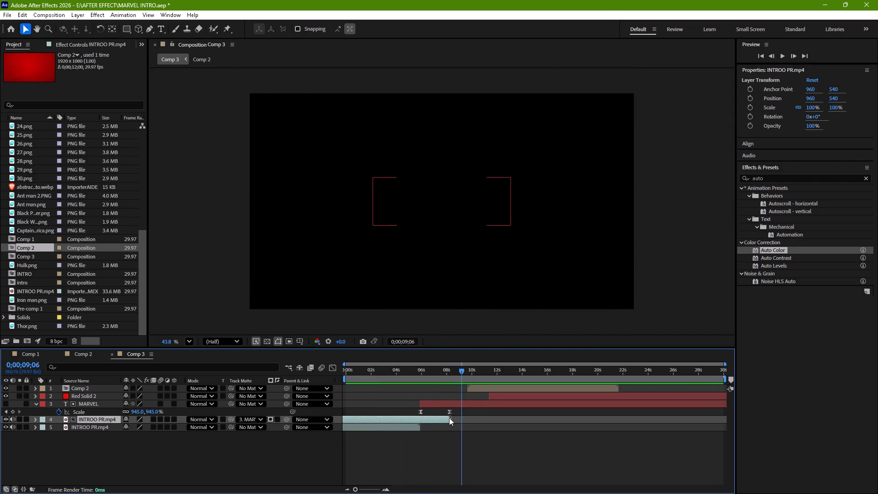
# Slide the matted INTROO PR.mp4 layer to end just past 9 seconds and move MARVEL's second Scale keyframe to about 9 seconds.
pyautogui.moveTo(446, 419); pyautogui.dragTo(456, 419)
pyautogui.moveTo(449, 411); pyautogui.dragTo(455, 411)
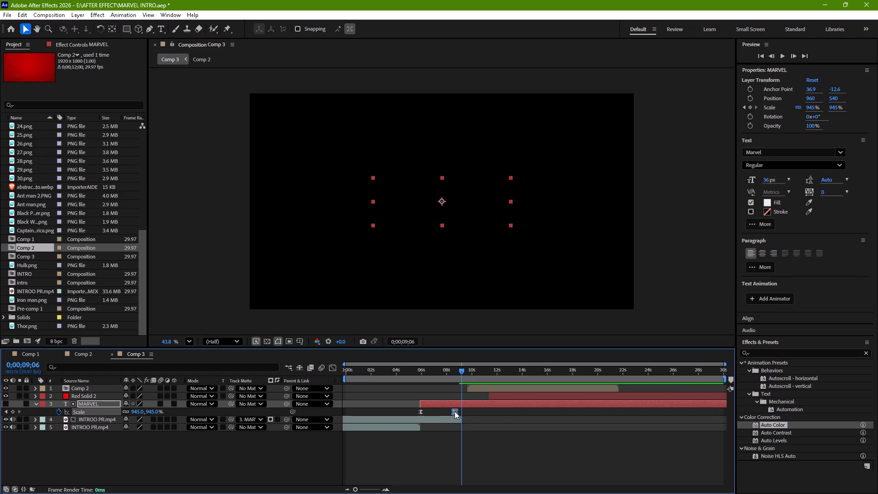
pyautogui.moveTo(455, 411); pyautogui.dragTo(458, 411)
# Shorten the second keyframe's incoming ease on MARVEL's Scale speed graph, play the zoom from 0;00;06;01, and return to the layer bars.
pyautogui.click(335, 364)
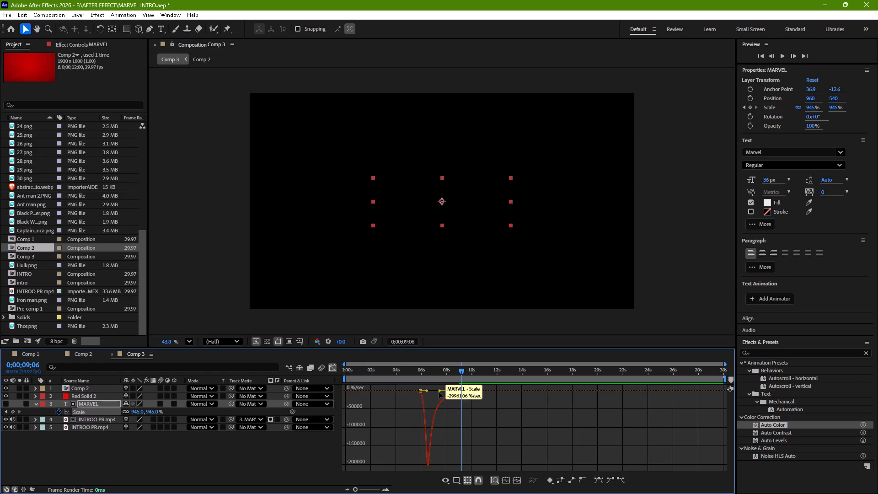
pyautogui.moveTo(440, 392); pyautogui.dragTo(445, 392)
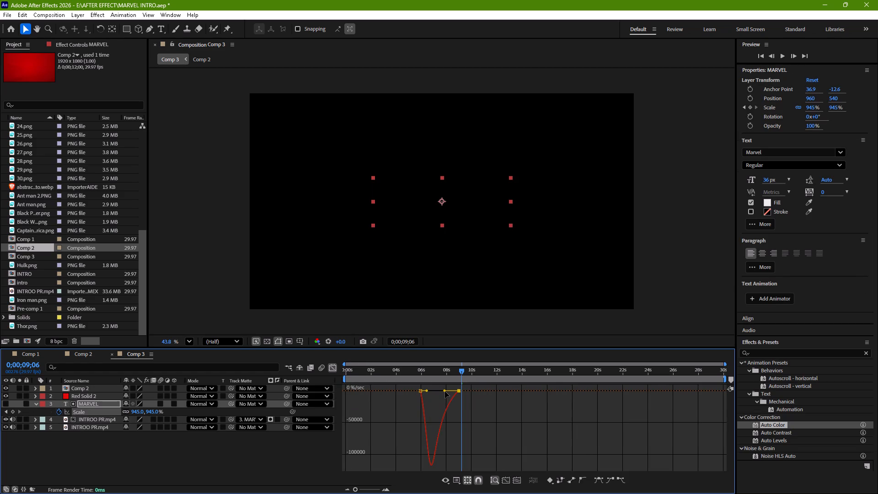
pyautogui.moveTo(463, 371); pyautogui.dragTo(423, 376)
pyautogui.press('space')
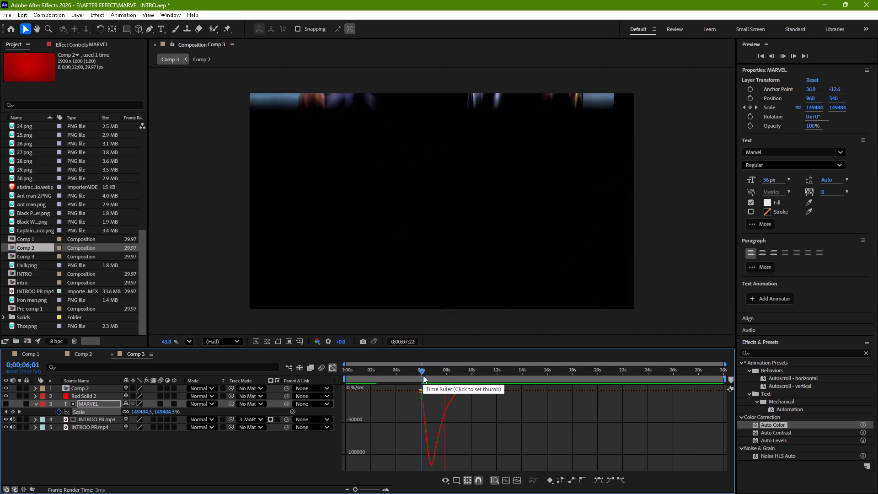
pyautogui.press('space')
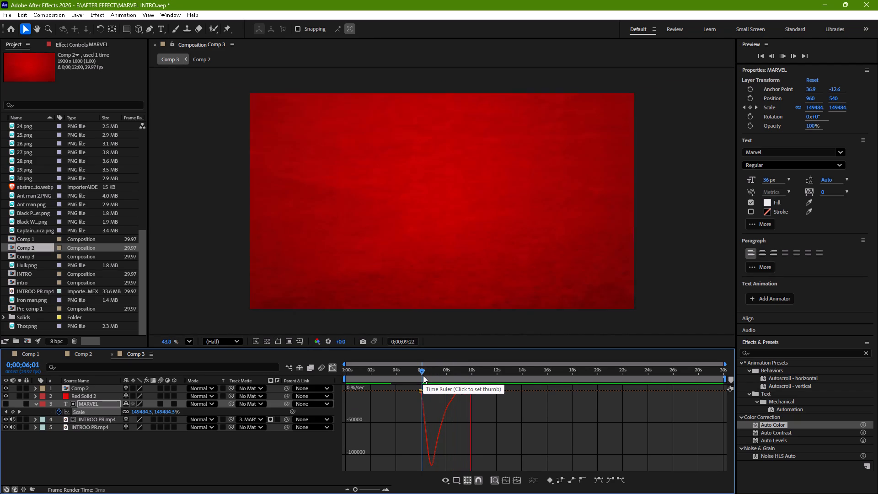
pyautogui.click(335, 366)
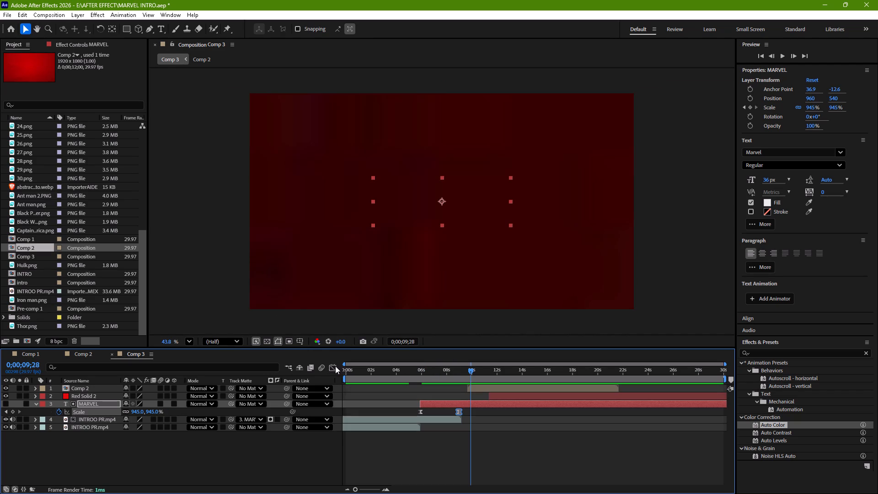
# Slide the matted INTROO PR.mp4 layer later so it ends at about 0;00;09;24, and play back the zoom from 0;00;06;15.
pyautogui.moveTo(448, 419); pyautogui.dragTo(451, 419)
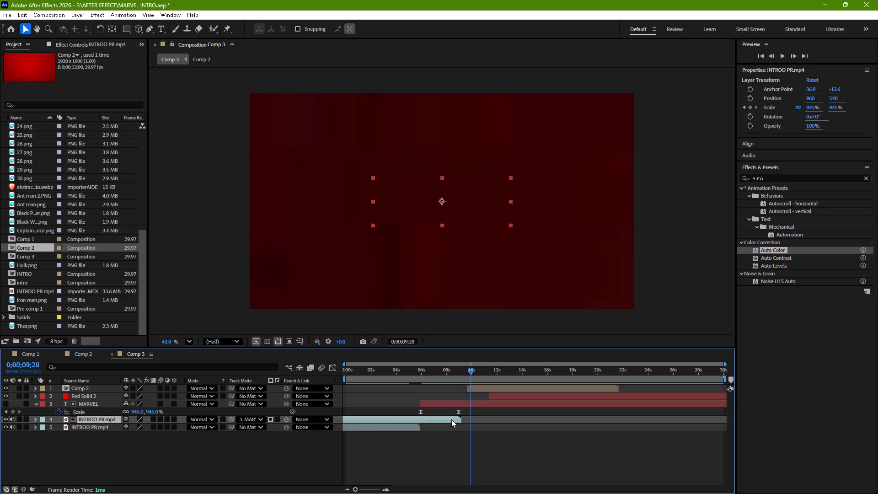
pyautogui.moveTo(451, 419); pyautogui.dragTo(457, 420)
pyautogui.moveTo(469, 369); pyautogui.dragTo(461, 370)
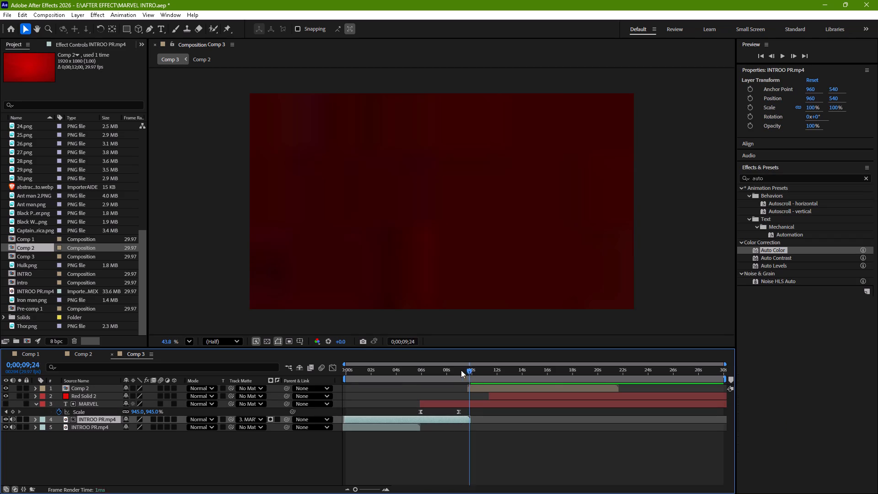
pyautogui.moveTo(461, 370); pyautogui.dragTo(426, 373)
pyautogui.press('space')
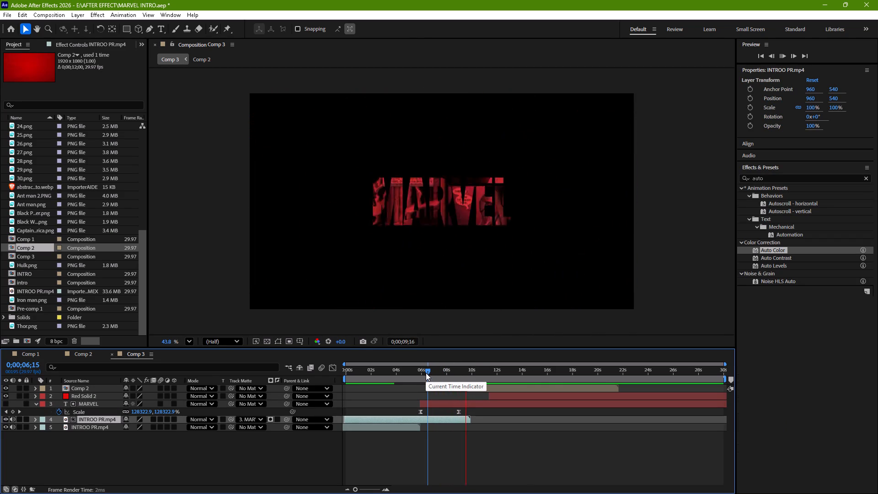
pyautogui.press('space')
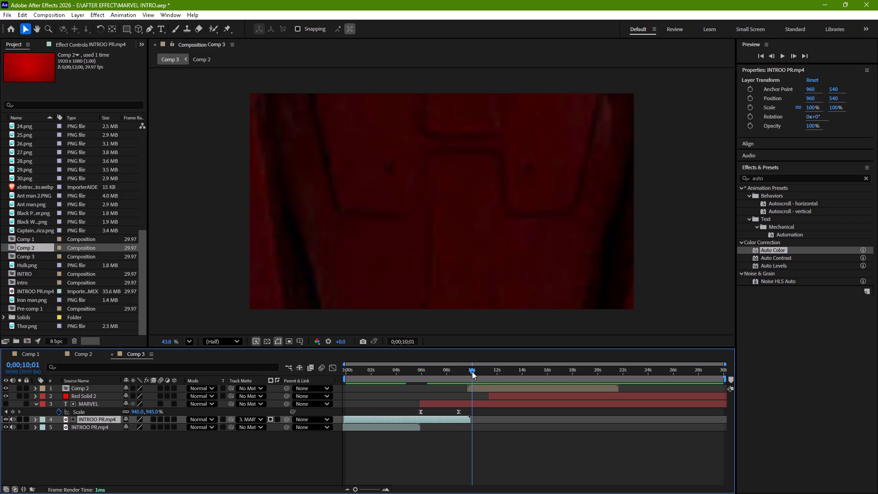
# Slide the Comp 2 layer later so it starts at about 10.7 seconds, after the matted title clip ends.
pyautogui.moveTo(472, 371); pyautogui.dragTo(467, 375)
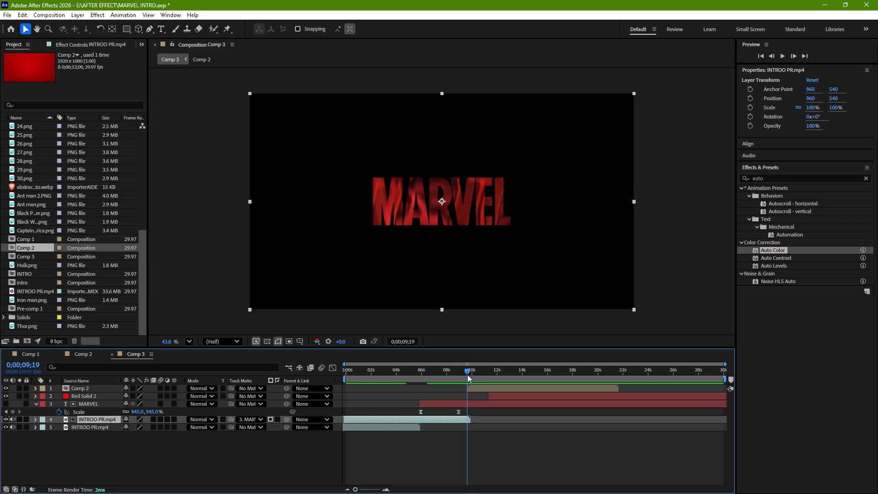
pyautogui.moveTo(467, 375); pyautogui.dragTo(462, 376)
pyautogui.moveTo(476, 386); pyautogui.dragTo(482, 386)
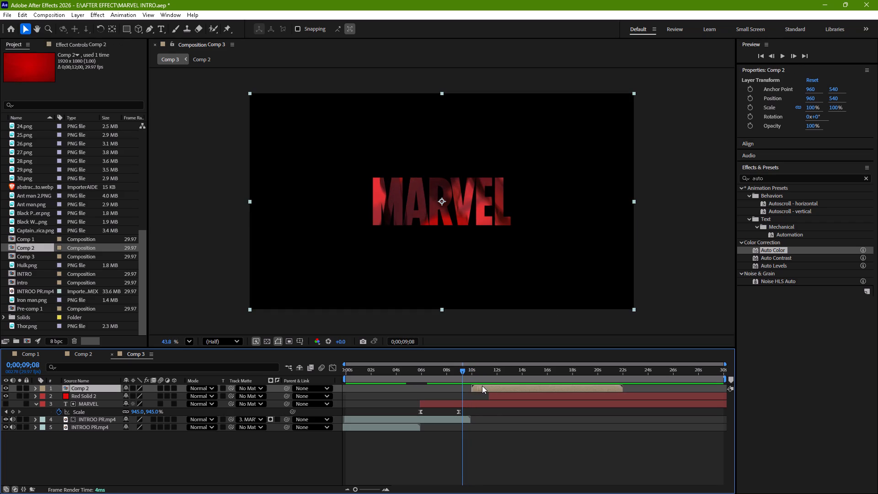
pyautogui.moveTo(482, 386); pyautogui.dragTo(489, 386)
# Slide the matted INTROO PR.mp4 layer later so it ends just past 10 seconds, and extend its start to the comp's beginning.
pyautogui.click(464, 369)
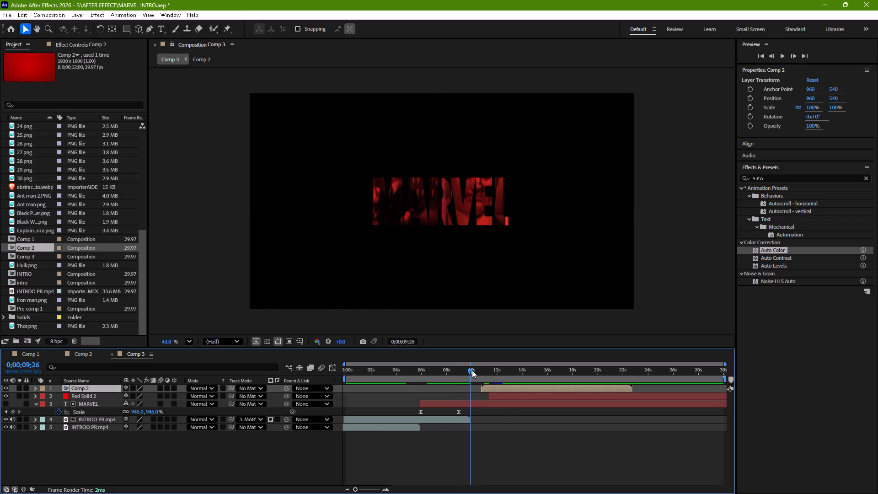
pyautogui.click(436, 419)
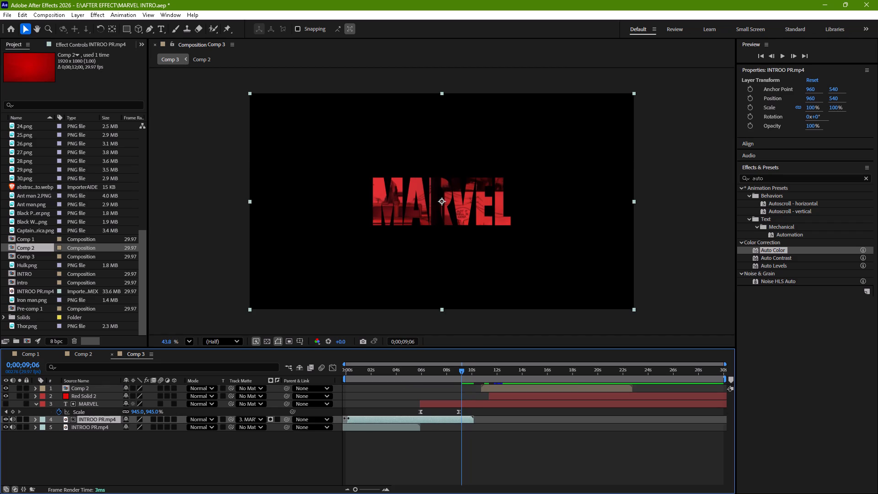
pyautogui.moveTo(346, 418); pyautogui.dragTo(337, 422)
# Play back the title zoom from 0;00;05;24 and inspect the clip-filled title's last frames around 0;00;10;03.
pyautogui.moveTo(460, 368); pyautogui.dragTo(418, 379)
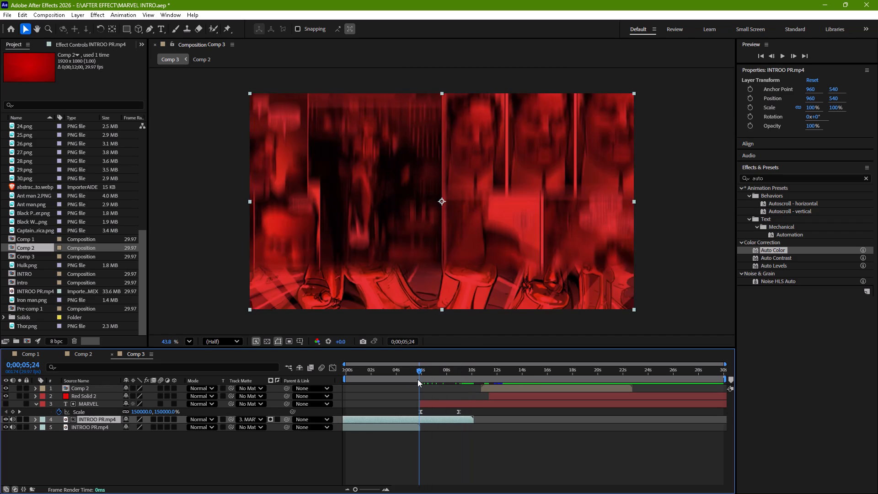
pyautogui.press('space')
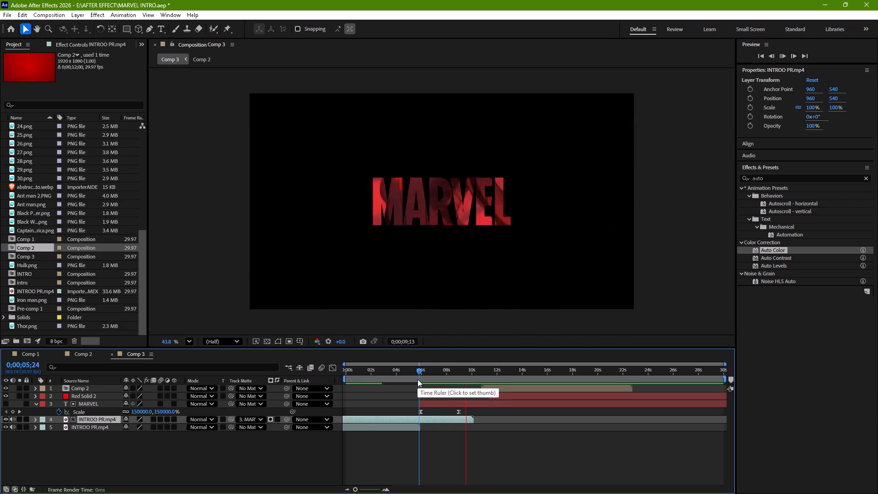
pyautogui.press('space')
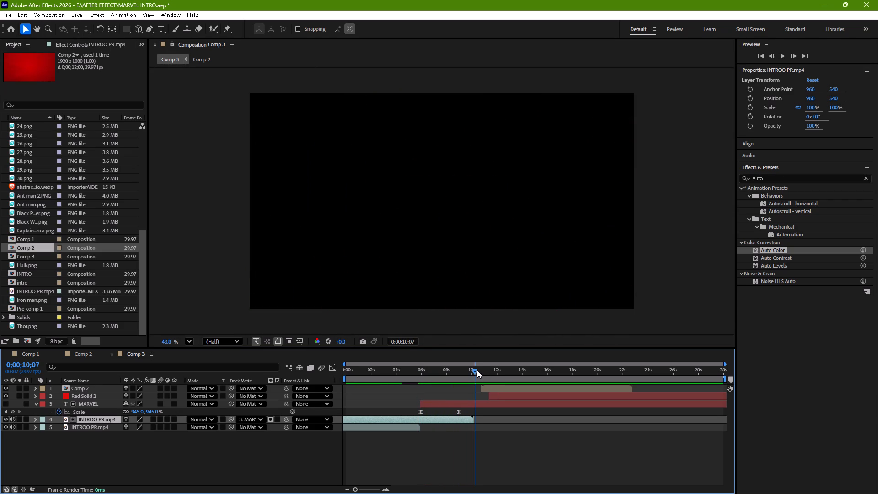
pyautogui.click(476, 370)
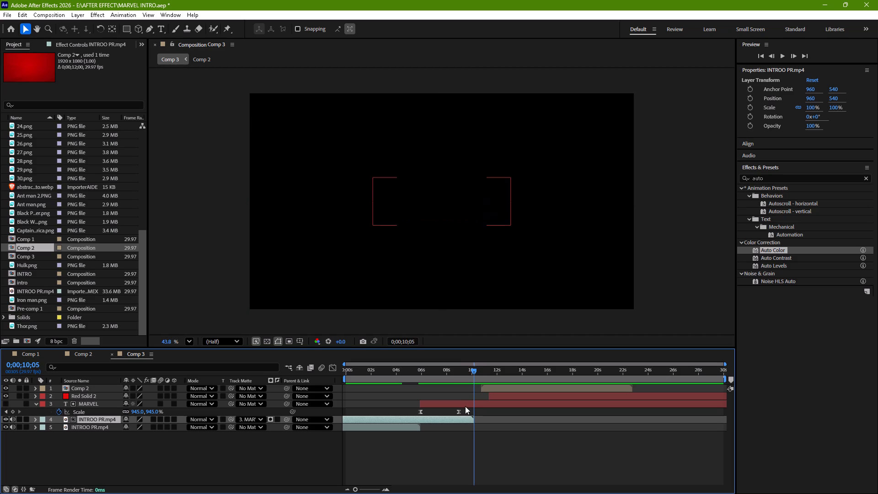
pyautogui.click(474, 370)
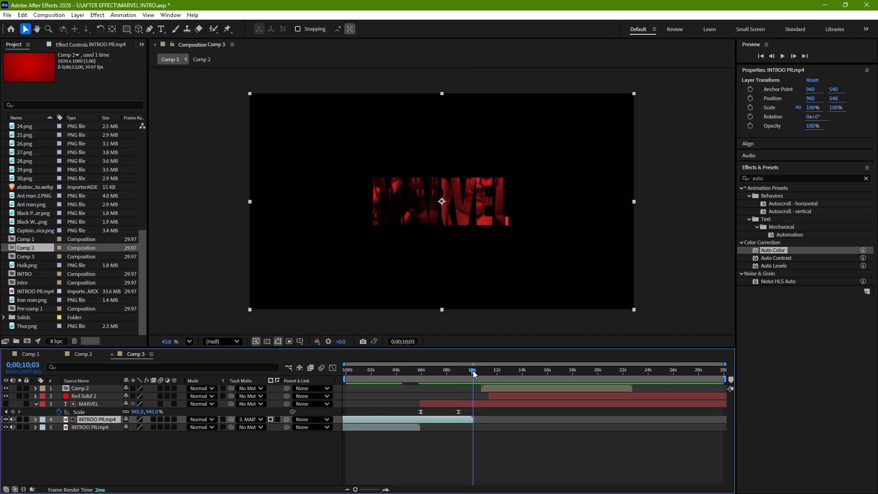
# Keyframe the MARVEL layer's Opacity to fade from 100% at 0;00;09;23 to 0% at 0;00;10;04.
pyautogui.moveTo(474, 371); pyautogui.dragTo(418, 382)
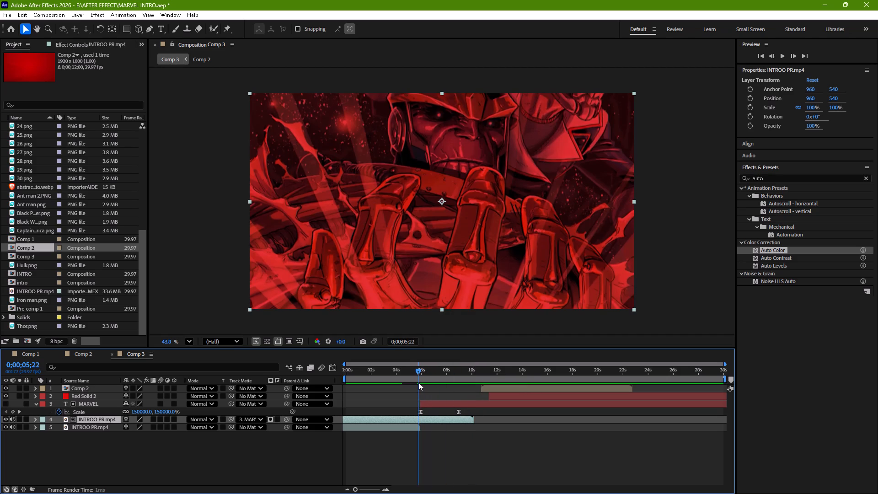
pyautogui.moveTo(418, 382); pyautogui.dragTo(420, 382)
pyautogui.click(434, 405)
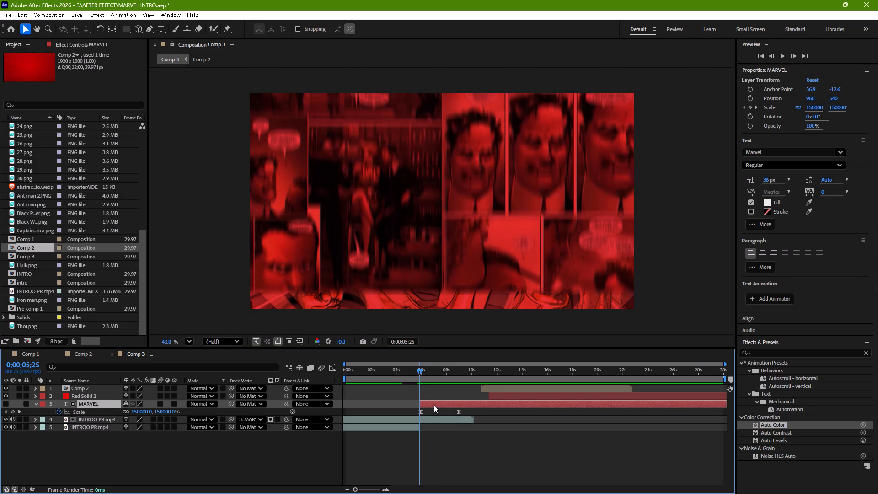
pyautogui.press('t')
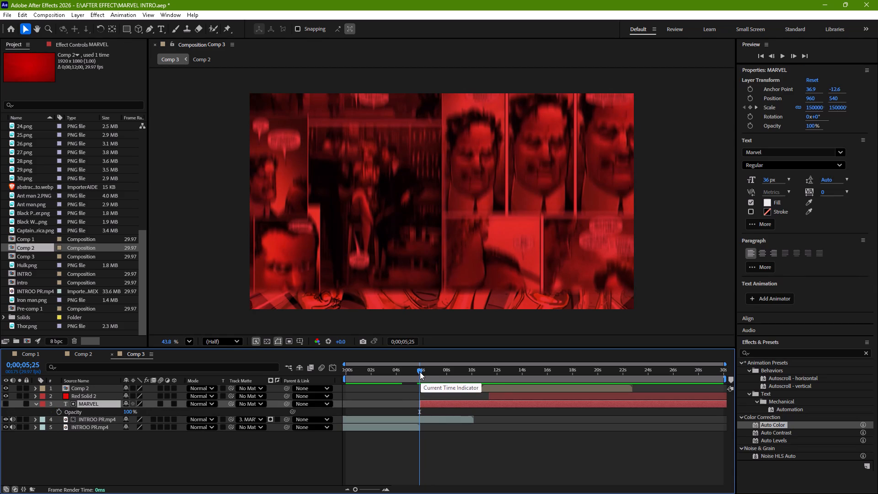
pyautogui.moveTo(420, 372); pyautogui.dragTo(471, 379)
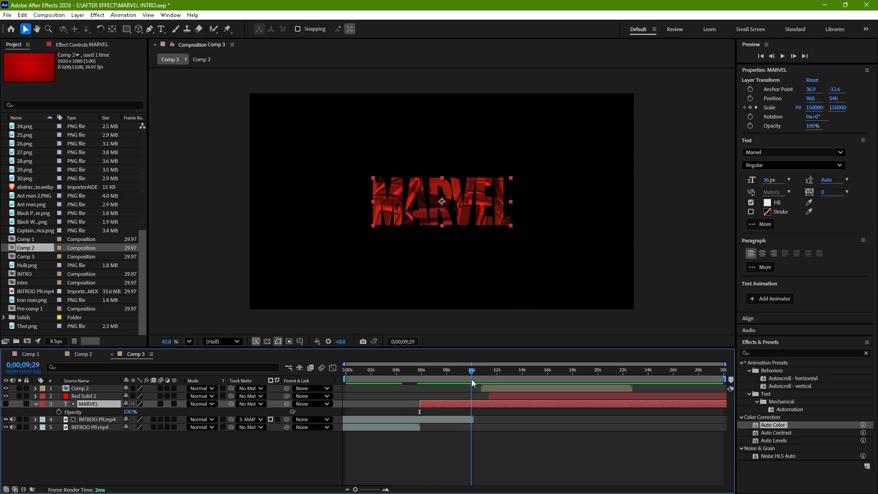
pyautogui.moveTo(471, 379); pyautogui.dragTo(469, 381)
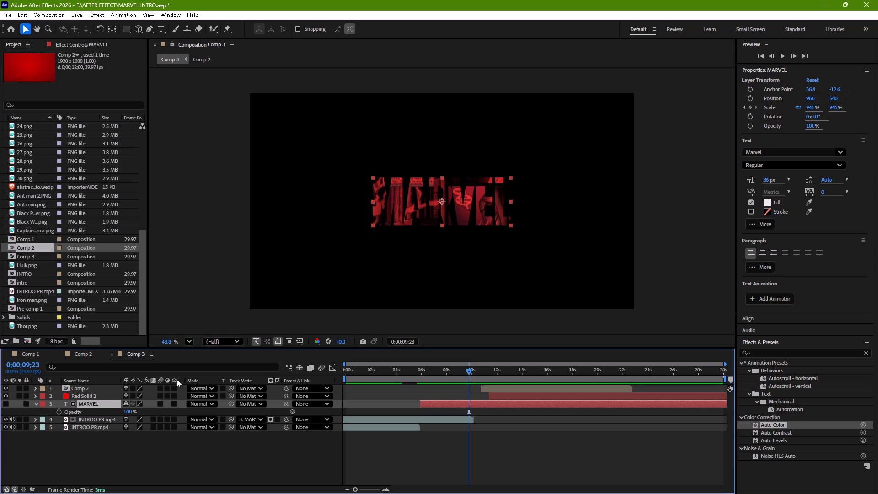
pyautogui.click(61, 408)
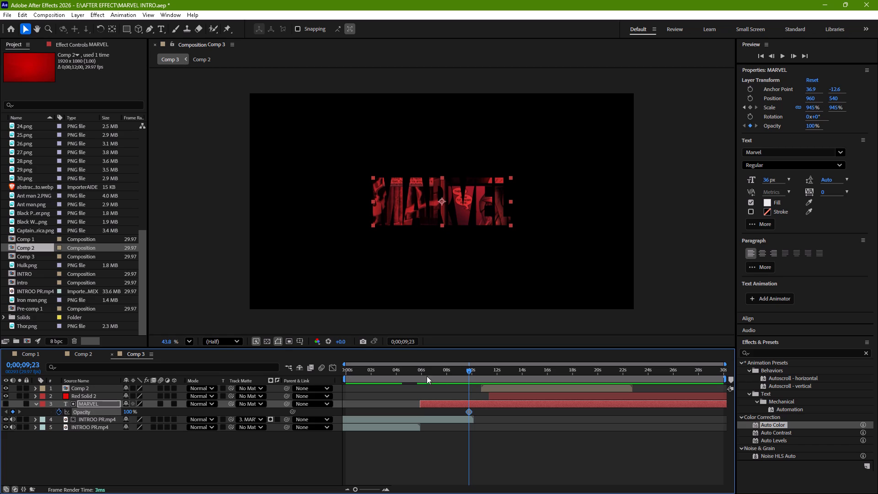
pyautogui.moveTo(470, 370); pyautogui.dragTo(474, 370)
pyautogui.moveTo(126, 410); pyautogui.dragTo(54, 420)
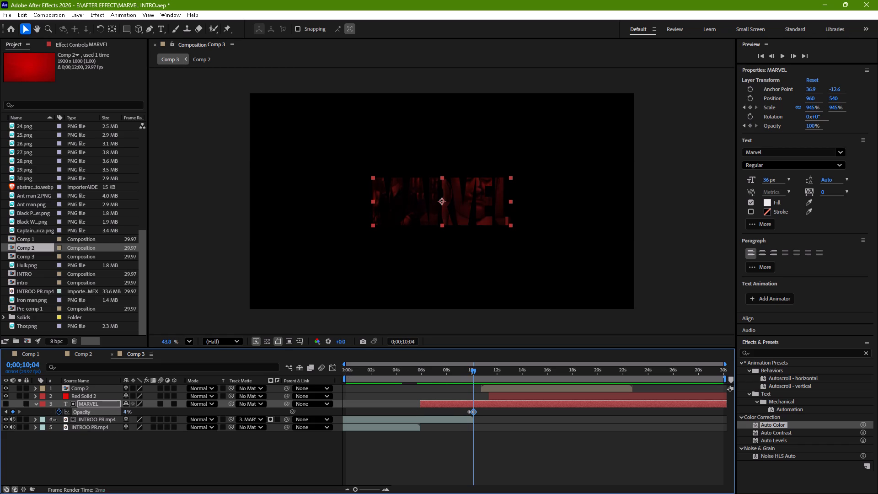
pyautogui.moveTo(54, 420); pyautogui.dragTo(16, 426)
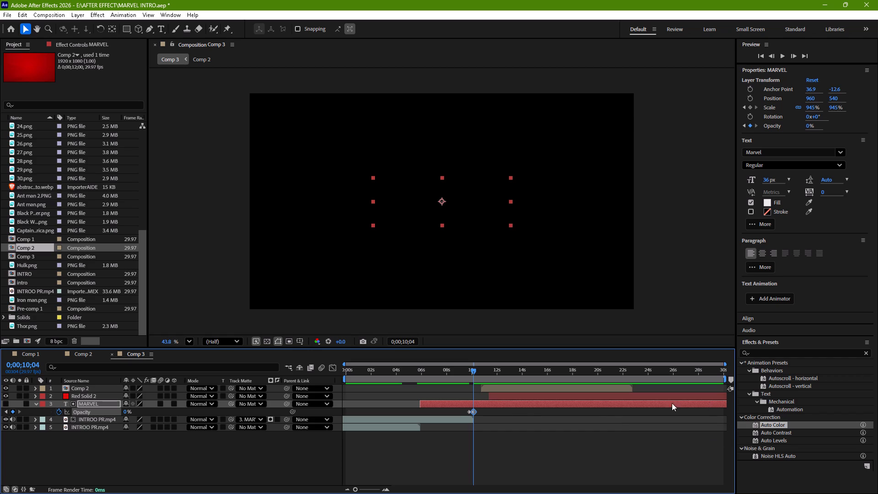
# Shorten the MARVEL layer's end and reposition it so it runs from about 5.9 to 15.7 seconds.
pyautogui.moveTo(598, 404); pyautogui.dragTo(466, 421)
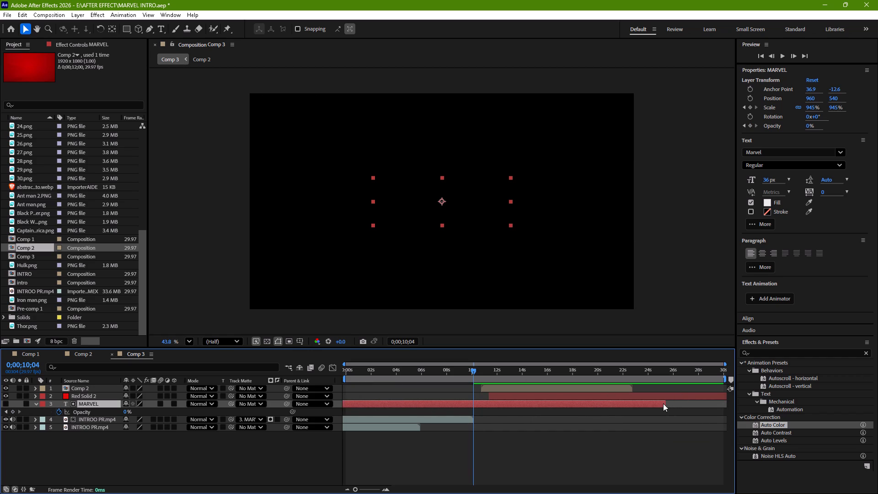
pyautogui.moveTo(664, 404); pyautogui.dragTo(411, 410)
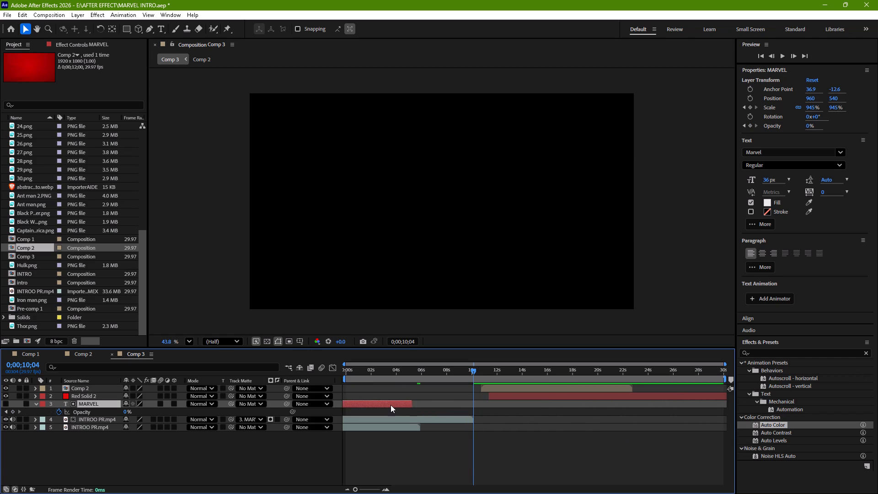
pyautogui.moveTo(389, 403); pyautogui.dragTo(519, 406)
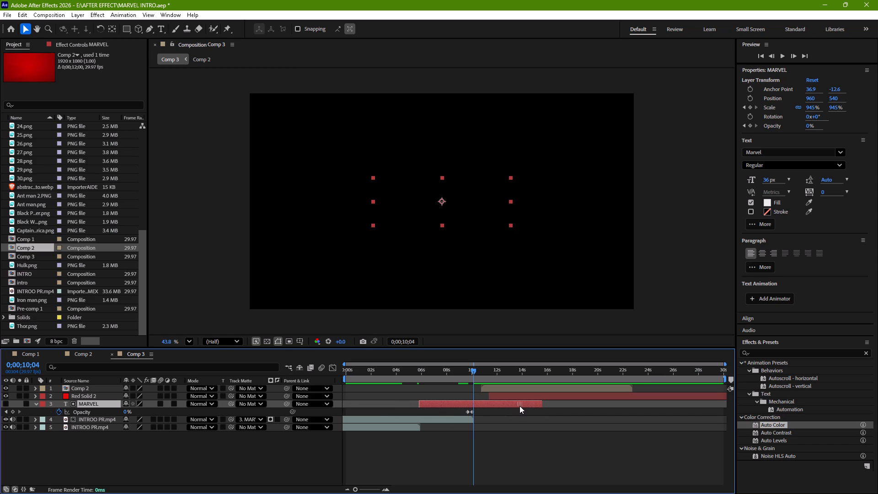
pyautogui.moveTo(519, 406); pyautogui.dragTo(520, 406)
pyautogui.moveTo(520, 406); pyautogui.dragTo(521, 406)
# Apply Easy Ease to both Opacity keyframes of the MARVEL layer.
pyautogui.moveTo(485, 413); pyautogui.dragTo(455, 413)
pyautogui.press('F9')
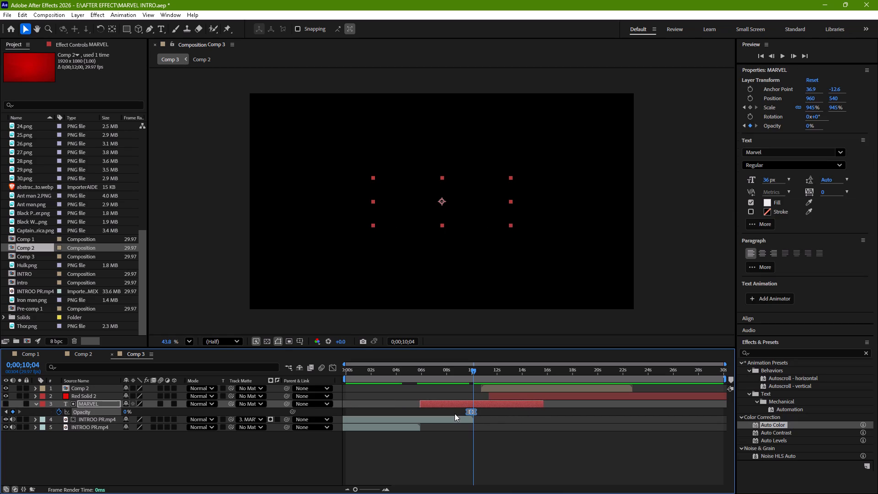
# Trim the end of the MARVEL layer to about 0;00;10;04, where its fade-out finishes.
pyautogui.moveTo(543, 404); pyautogui.dragTo(474, 410)
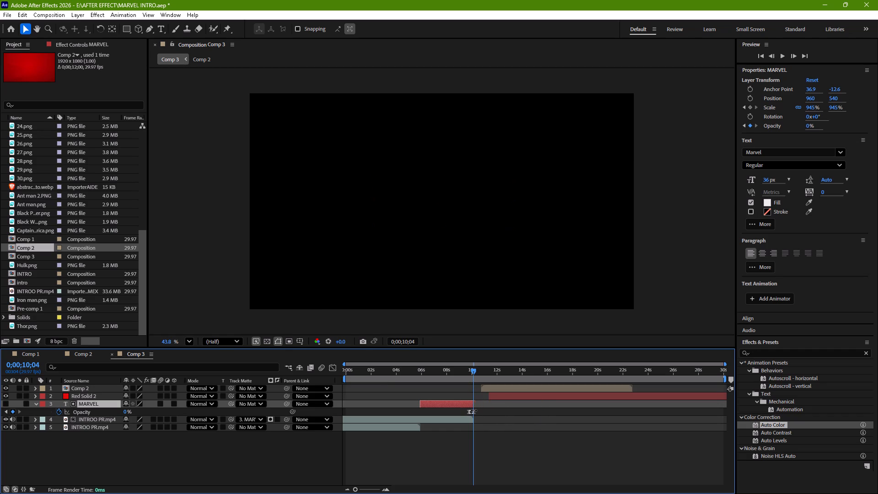
pyautogui.moveTo(474, 410); pyautogui.dragTo(474, 410)
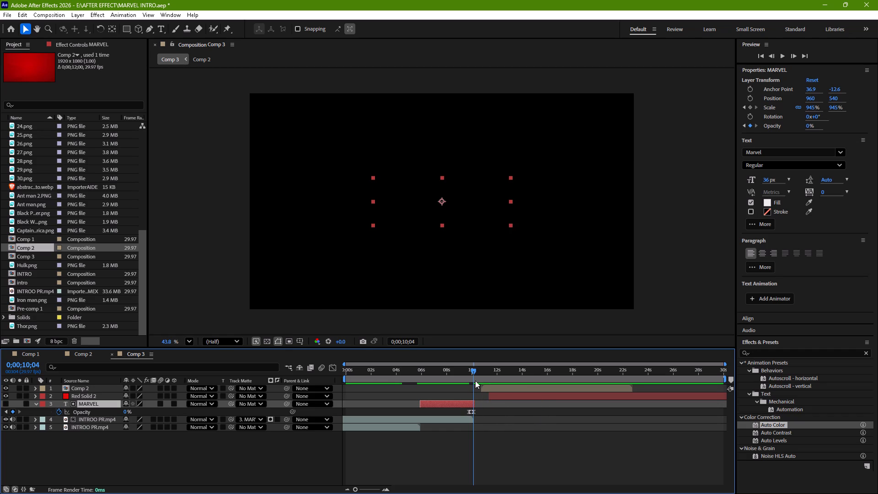
# Play back the title zoom and fade-out from 0;00;05;23 up to the start of Comp 2.
pyautogui.moveTo(474, 369); pyautogui.dragTo(419, 386)
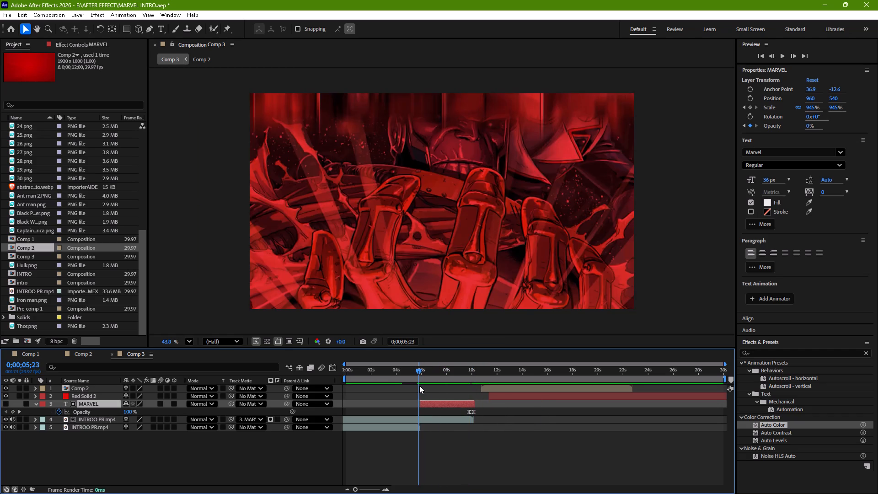
pyautogui.press('space')
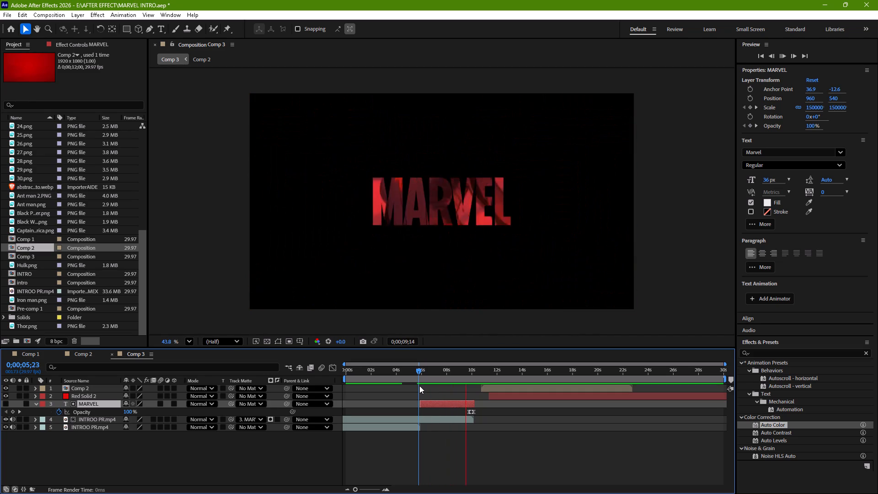
pyautogui.press('space')
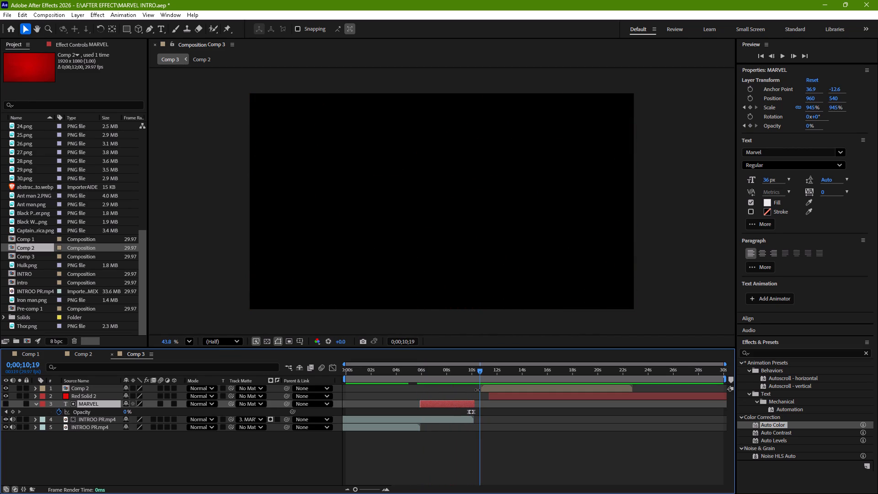
pyautogui.click(479, 371)
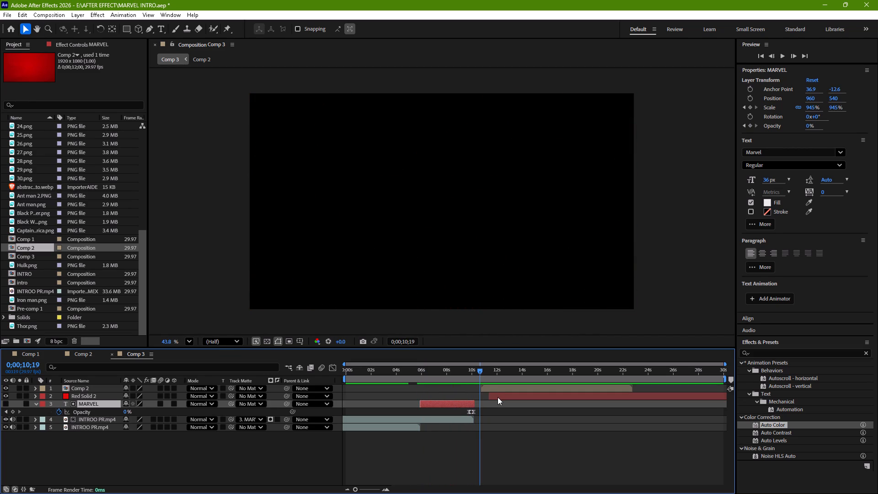
# Slide the Red Solid 2 layer earlier to start at about 10.4 seconds, and play back from 0;00;10;19.
pyautogui.click(498, 397)
pyautogui.moveTo(498, 397); pyautogui.dragTo(485, 399)
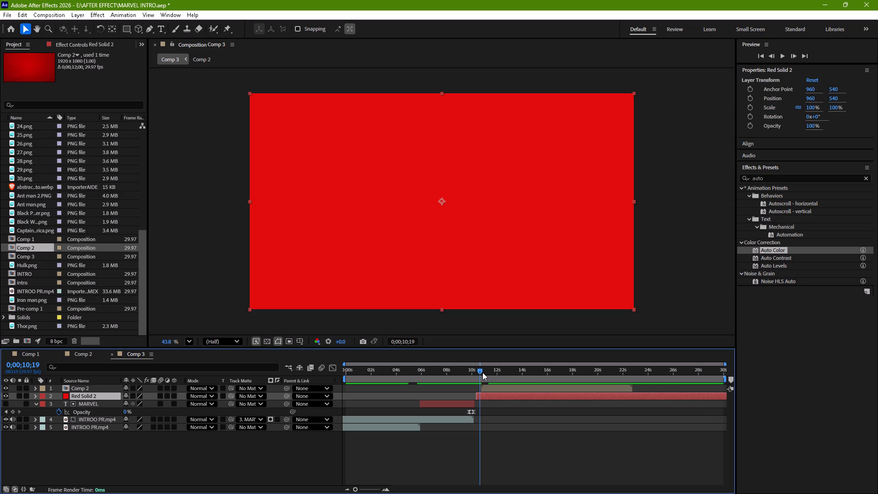
pyautogui.press('space')
pyautogui.press('space')
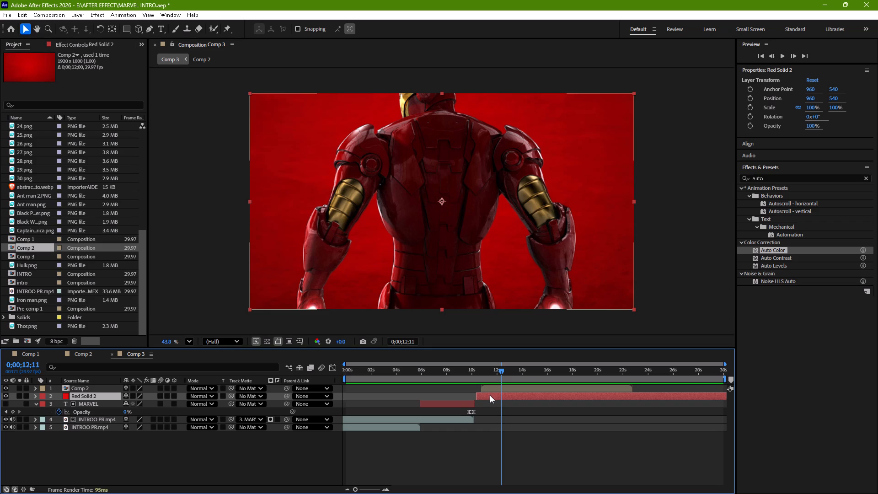
# Trim the end of Red Solid 2 to a length of about 12 seconds and place its start at about 10.3 seconds.
pyautogui.moveTo(490, 395); pyautogui.dragTo(489, 397)
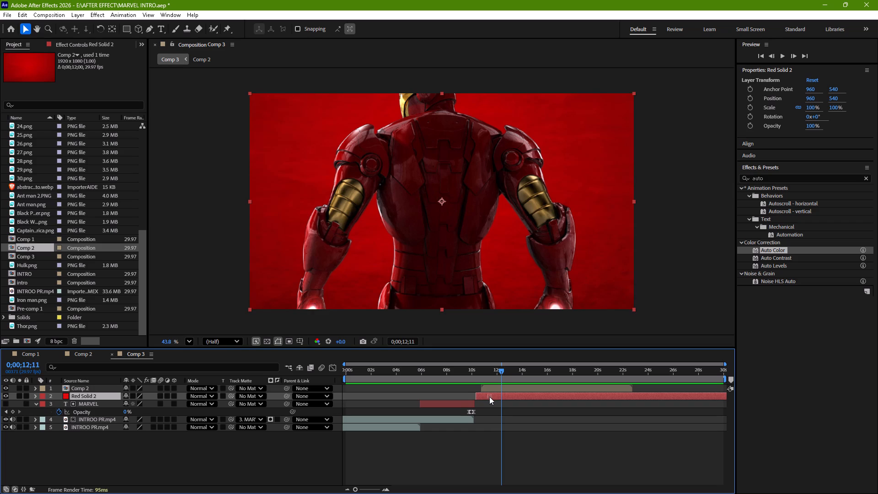
pyautogui.moveTo(489, 397); pyautogui.dragTo(402, 407)
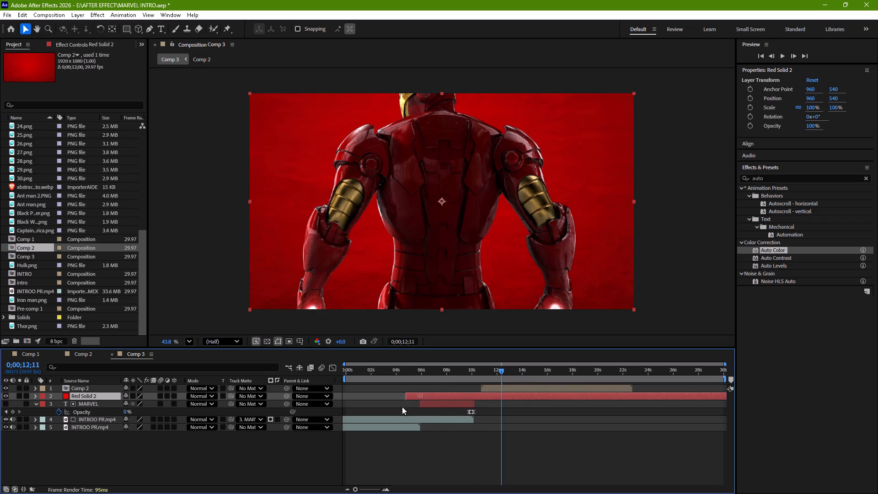
pyautogui.moveTo(402, 407); pyautogui.dragTo(342, 404)
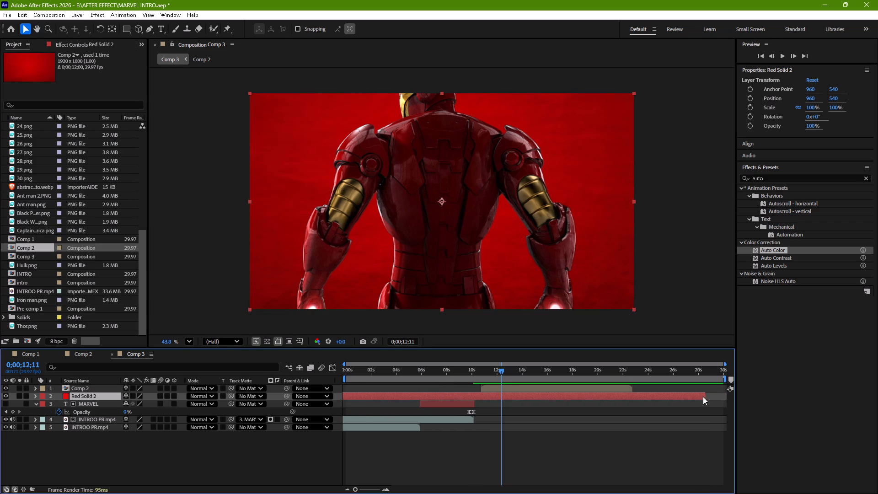
pyautogui.moveTo(705, 397); pyautogui.dragTo(478, 416)
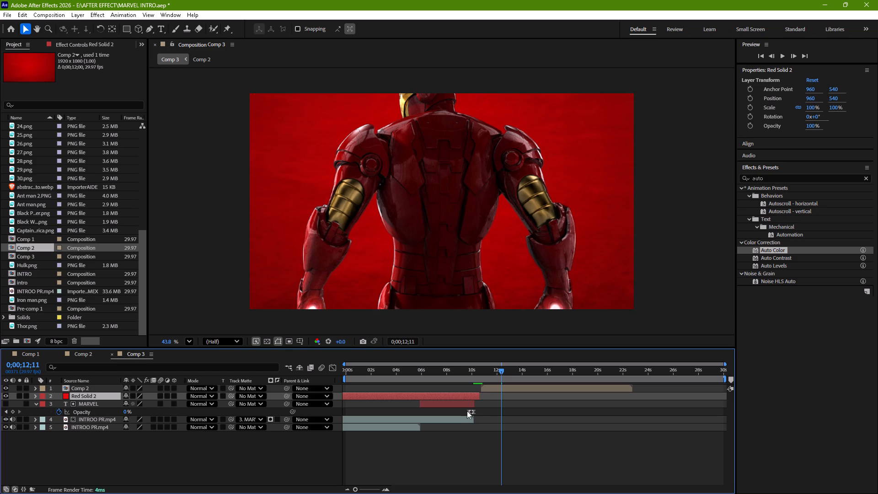
pyautogui.moveTo(429, 395); pyautogui.dragTo(581, 409)
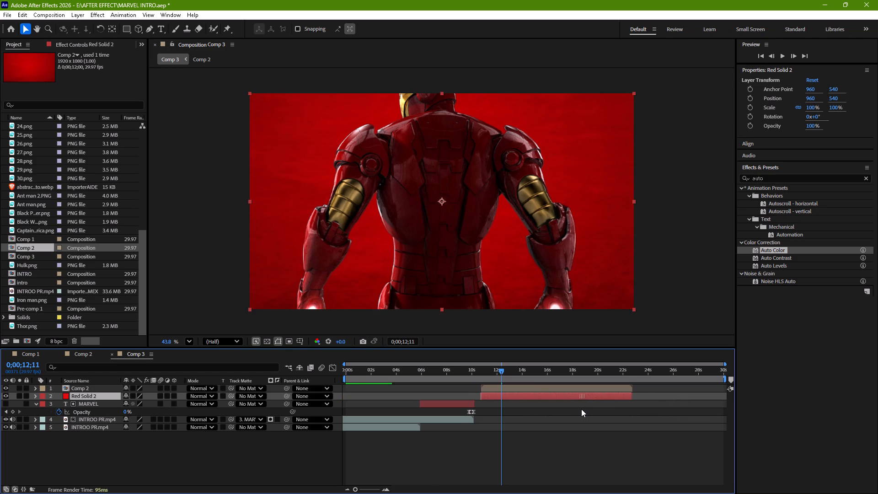
pyautogui.moveTo(581, 409); pyautogui.dragTo(577, 409)
pyautogui.moveTo(577, 409); pyautogui.dragTo(576, 409)
pyautogui.click(485, 394)
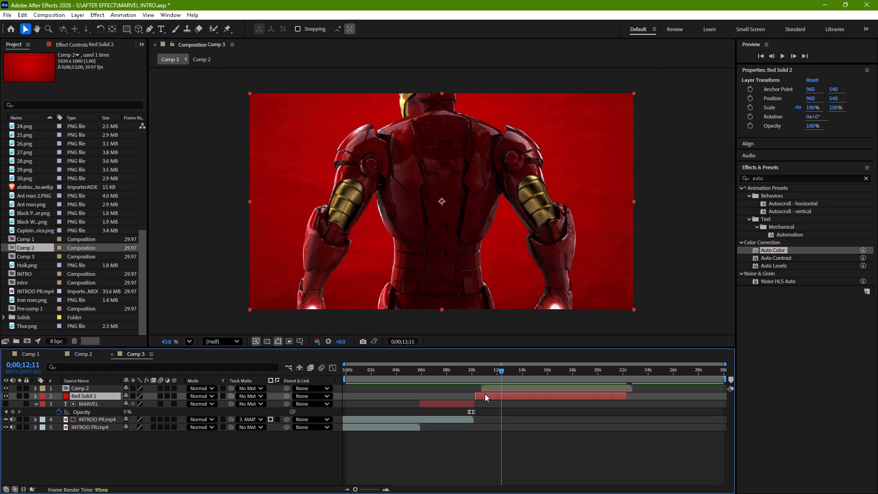
# Show the Opacity property of Red Solid 2 and fine-tune the layer's start to 0;00;10;06.
pyautogui.click(98, 395)
pyautogui.press('t')
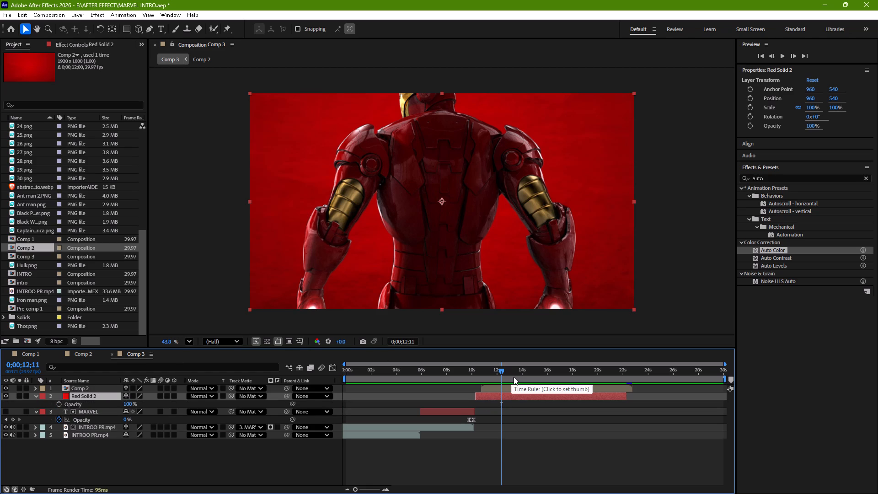
pyautogui.moveTo(501, 370); pyautogui.dragTo(473, 373)
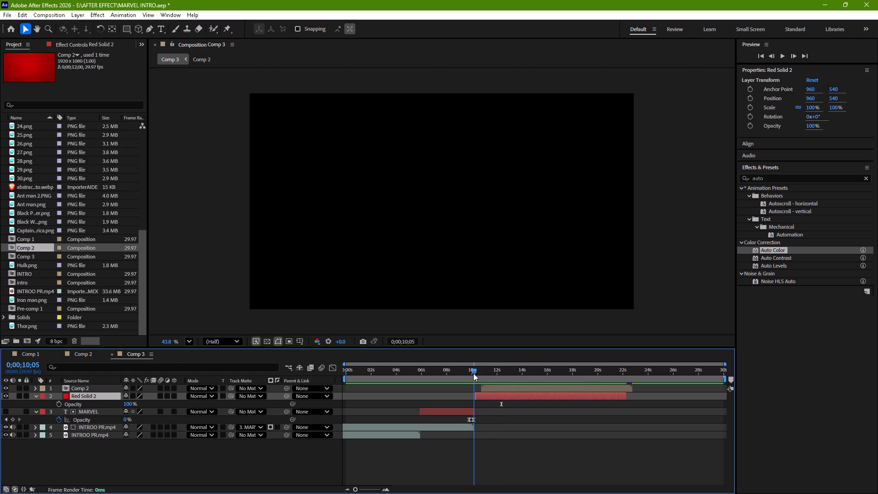
pyautogui.moveTo(473, 373); pyautogui.dragTo(475, 374)
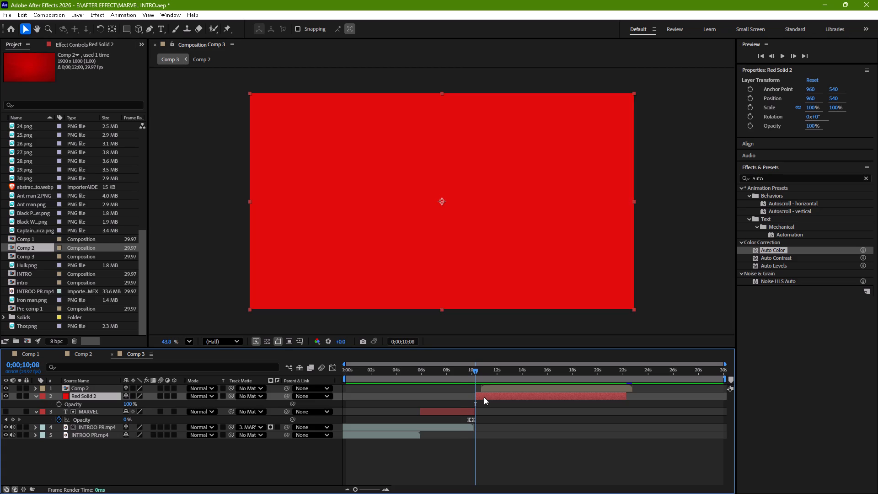
pyautogui.click(485, 397)
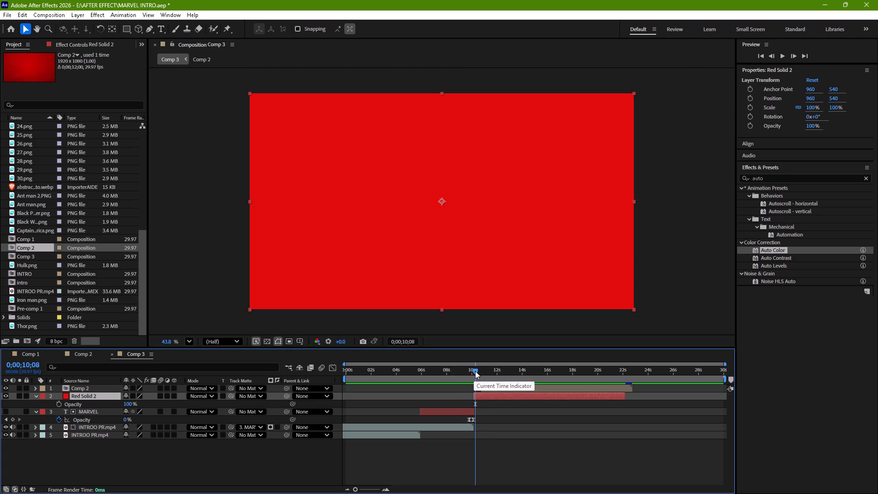
pyautogui.moveTo(475, 371); pyautogui.dragTo(473, 372)
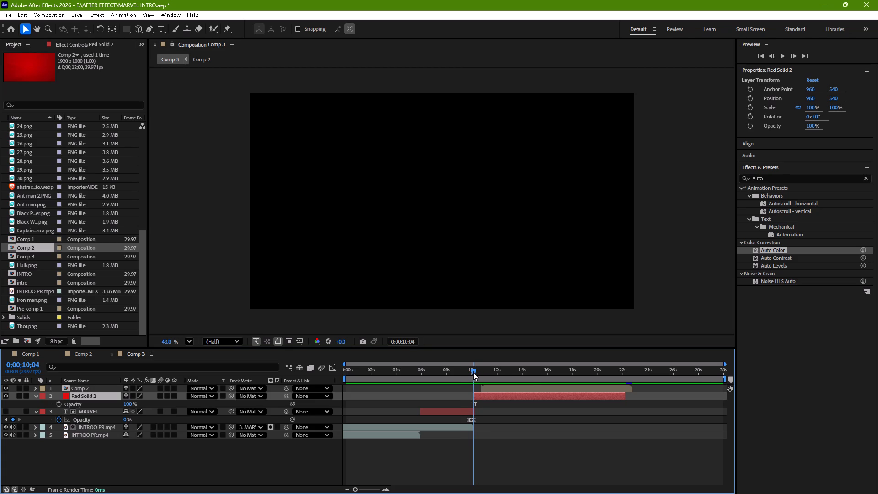
pyautogui.moveTo(473, 372); pyautogui.dragTo(474, 376)
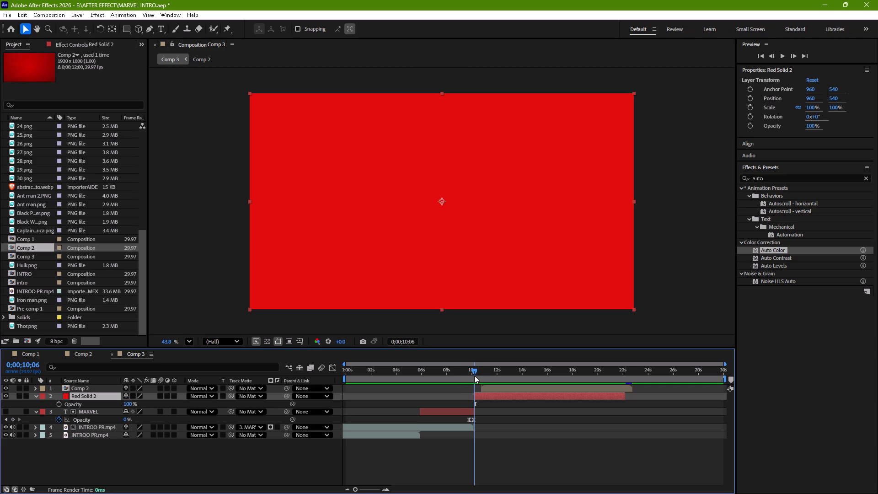
pyautogui.moveTo(474, 376); pyautogui.dragTo(473, 376)
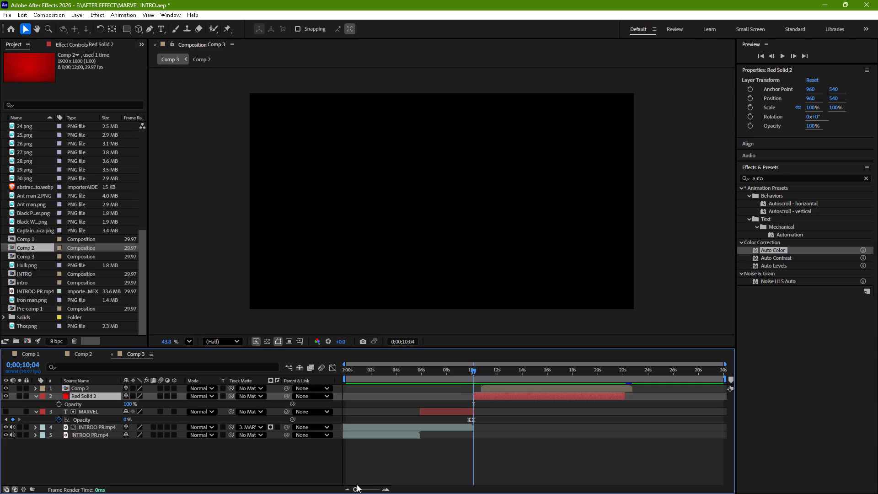
pyautogui.moveTo(356, 488); pyautogui.dragTo(372, 491)
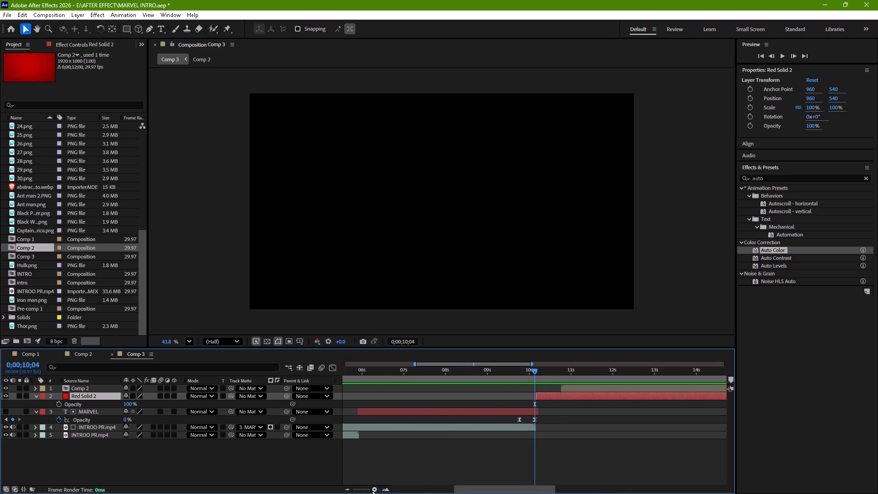
pyautogui.hscroll(-1, 562, 444)
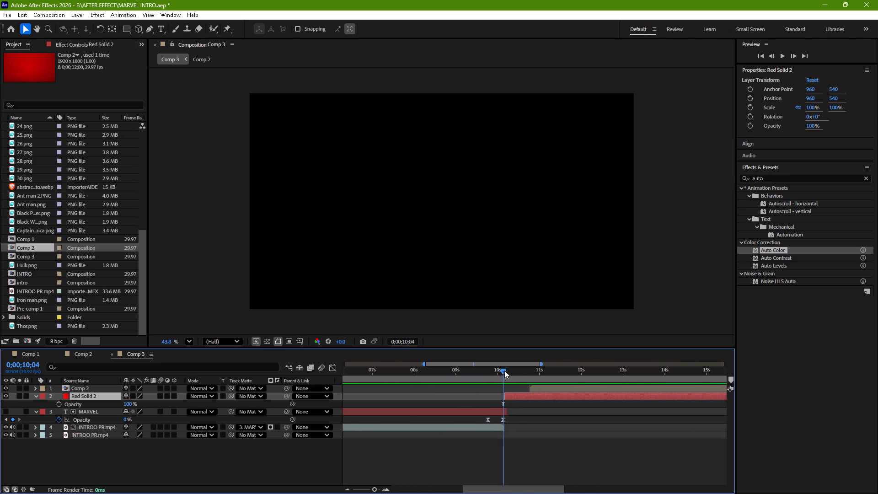
pyautogui.click(520, 396)
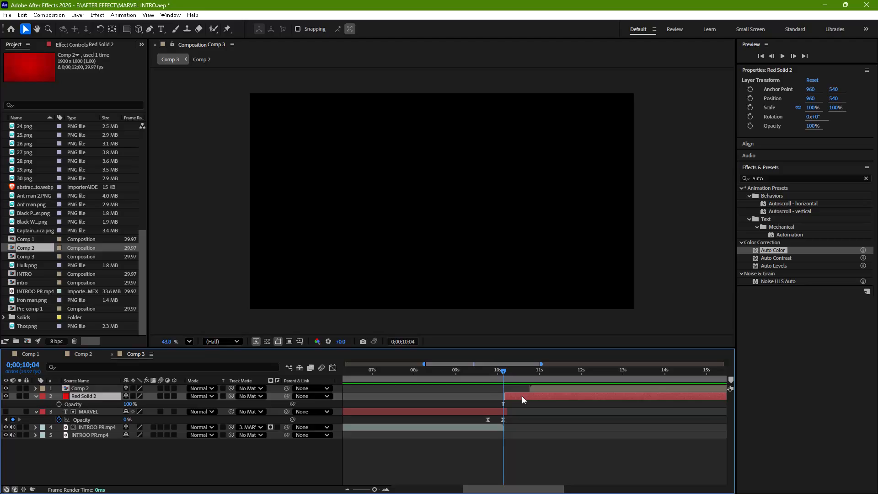
pyautogui.click(503, 371)
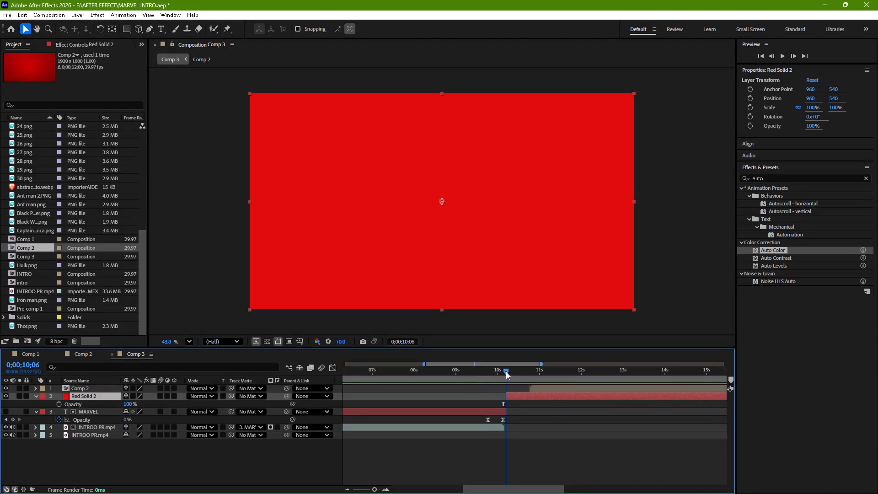
pyautogui.click(521, 398)
# Keyframe Red Solid 2's Opacity from 100% at 0;00;10;06 to 0% at 0;00;10;23.
pyautogui.click(60, 403)
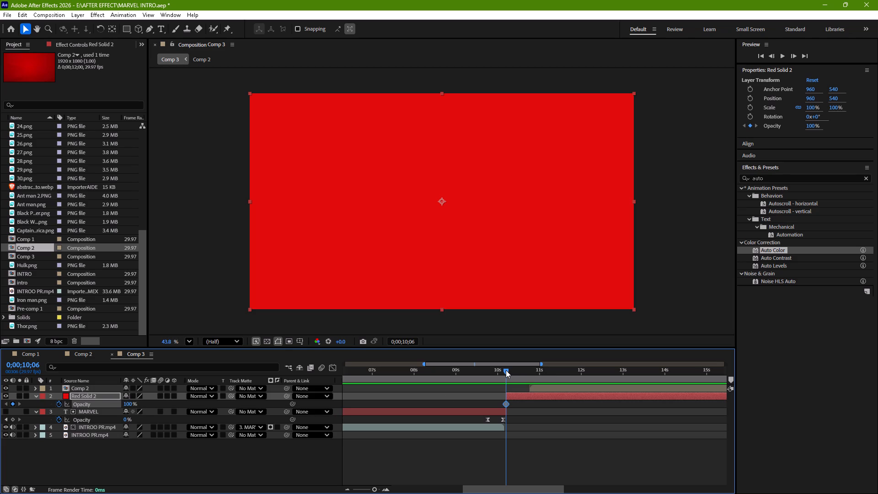
pyautogui.moveTo(506, 370); pyautogui.dragTo(528, 373)
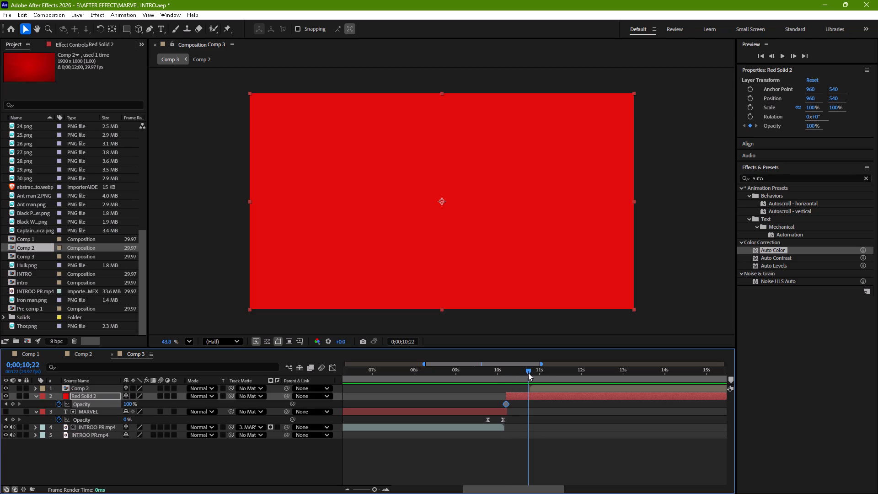
pyautogui.moveTo(528, 373); pyautogui.dragTo(529, 373)
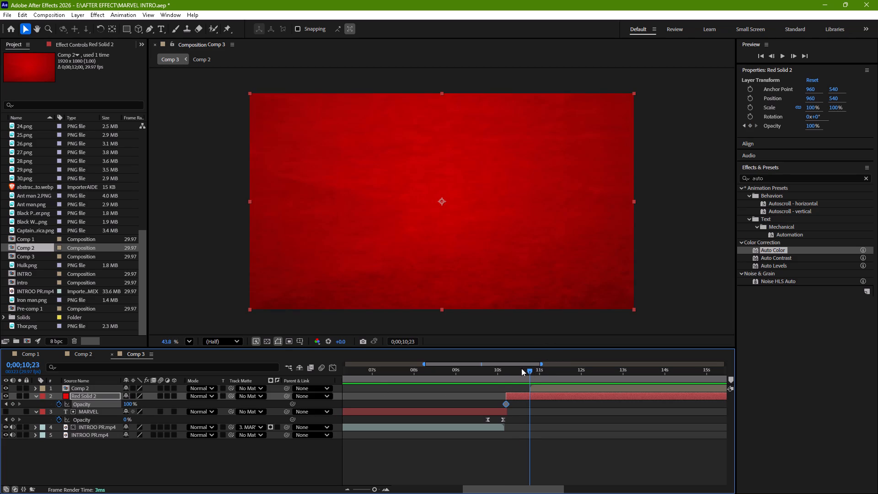
pyautogui.moveTo(129, 401); pyautogui.dragTo(36, 406)
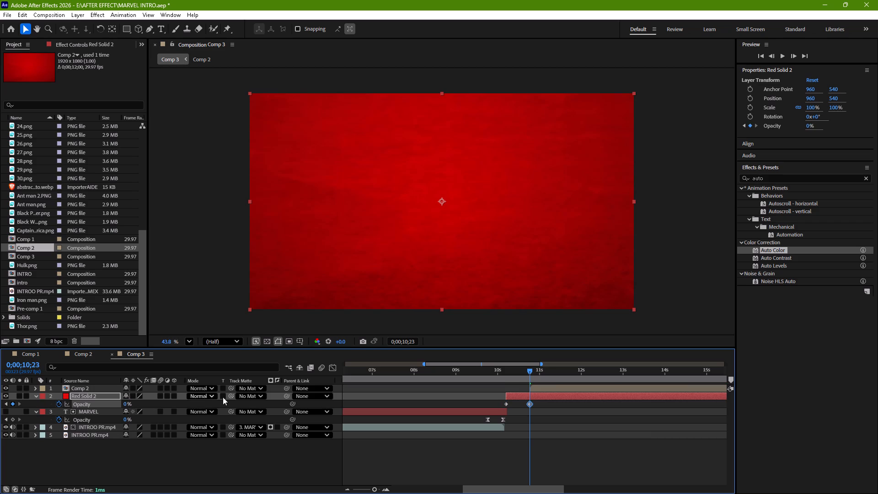
# Play back the red fade into Comp 2 from 0;00;10;05, and the whole of Comp 3 from the beginning.
pyautogui.moveTo(529, 368); pyautogui.dragTo(511, 373)
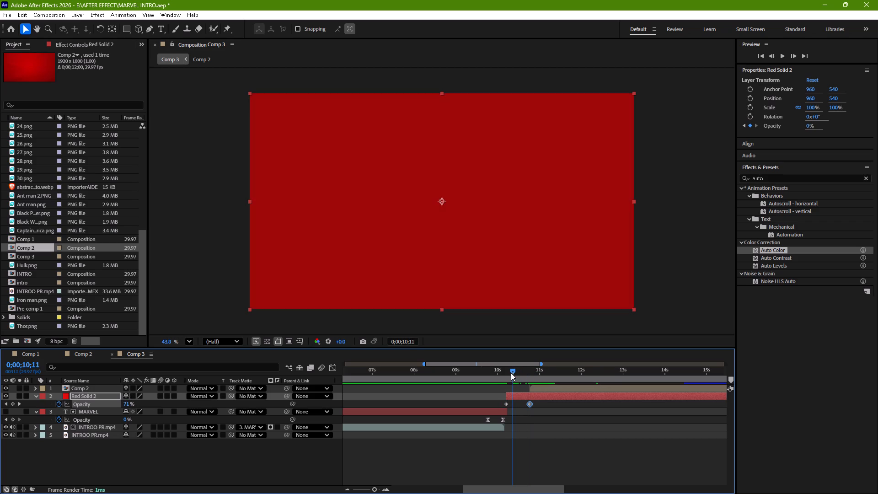
pyautogui.moveTo(511, 373); pyautogui.dragTo(504, 375)
pyautogui.press('space')
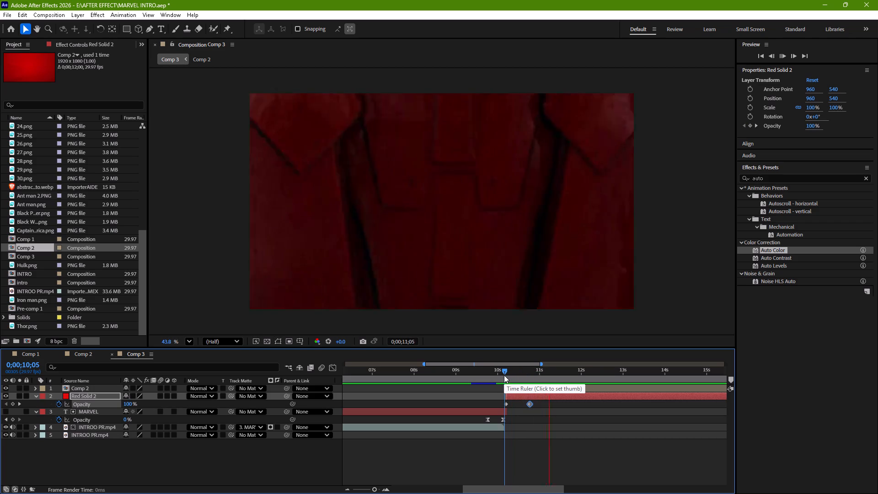
pyautogui.press('space')
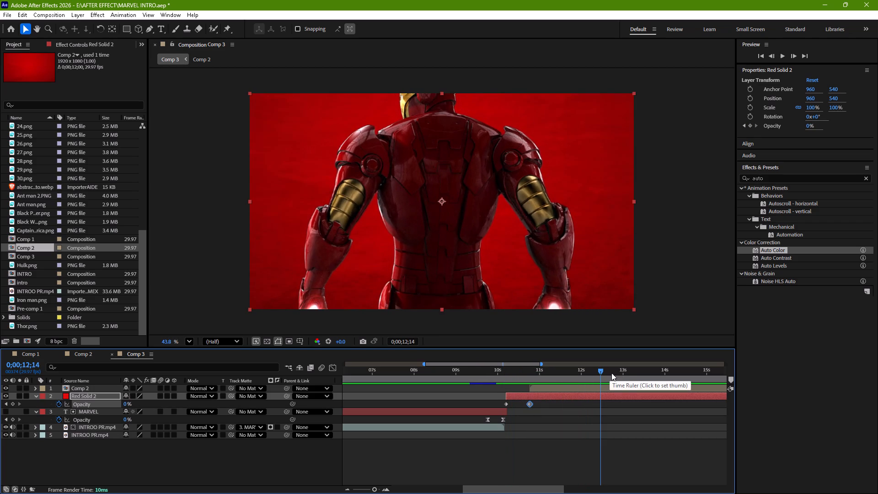
pyautogui.moveTo(599, 370); pyautogui.dragTo(247, 387)
pyautogui.press('space')
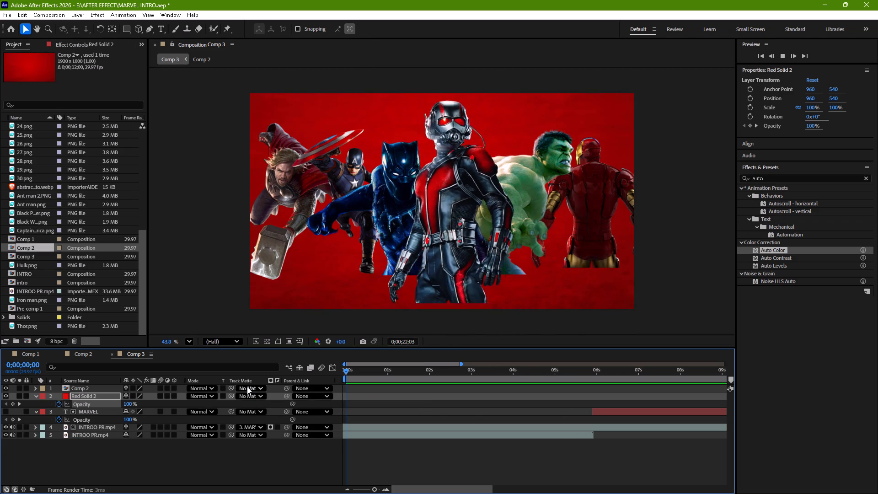
pyautogui.press('space')
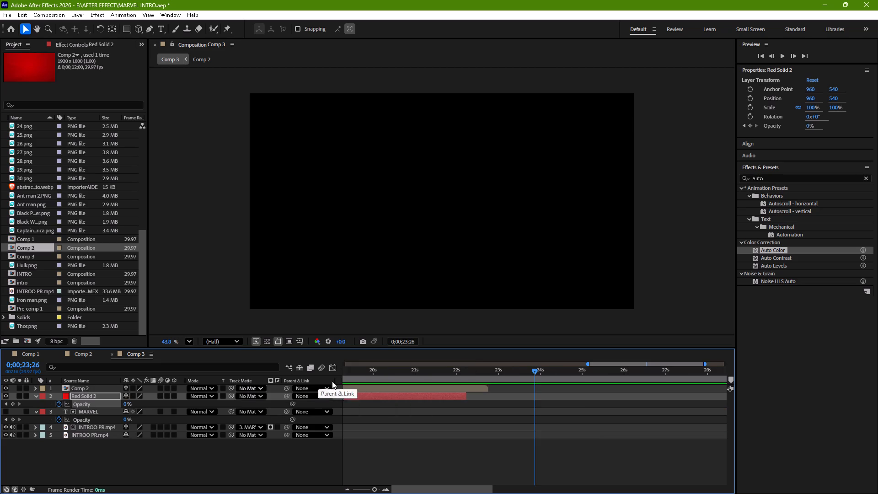
pyautogui.moveTo(534, 371); pyautogui.dragTo(211, 436)
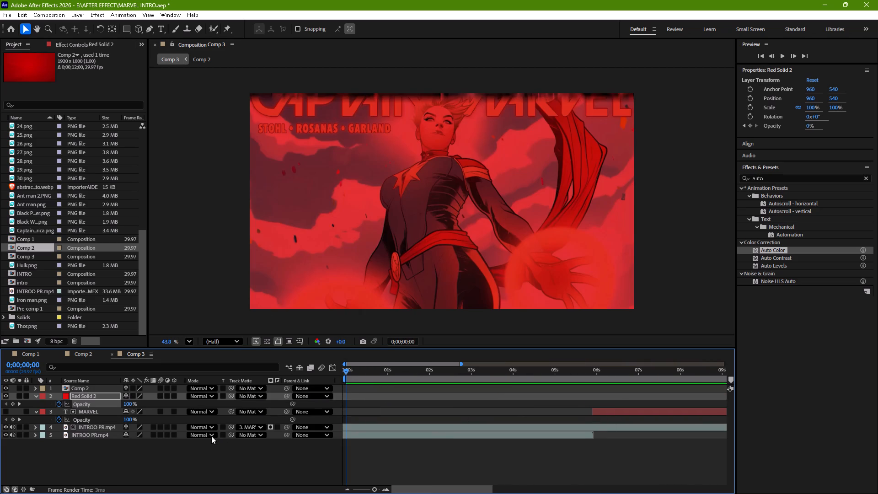
pyautogui.moveTo(211, 436); pyautogui.dragTo(205, 437)
pyautogui.moveTo(374, 489); pyautogui.dragTo(340, 493)
pyautogui.click(496, 444)
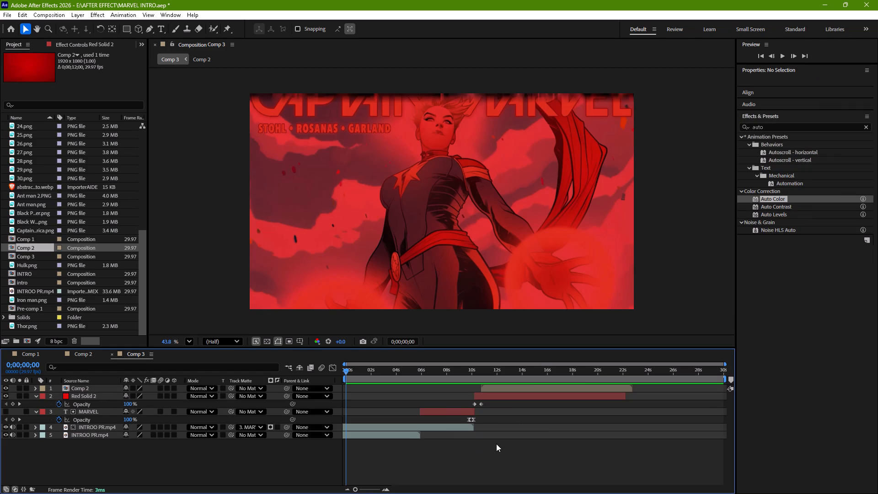
pyautogui.press('space')
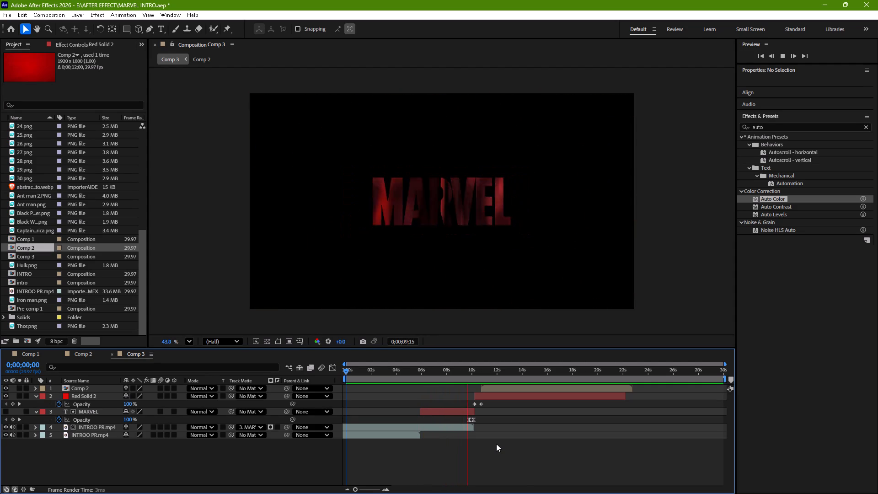
pyautogui.press('space')
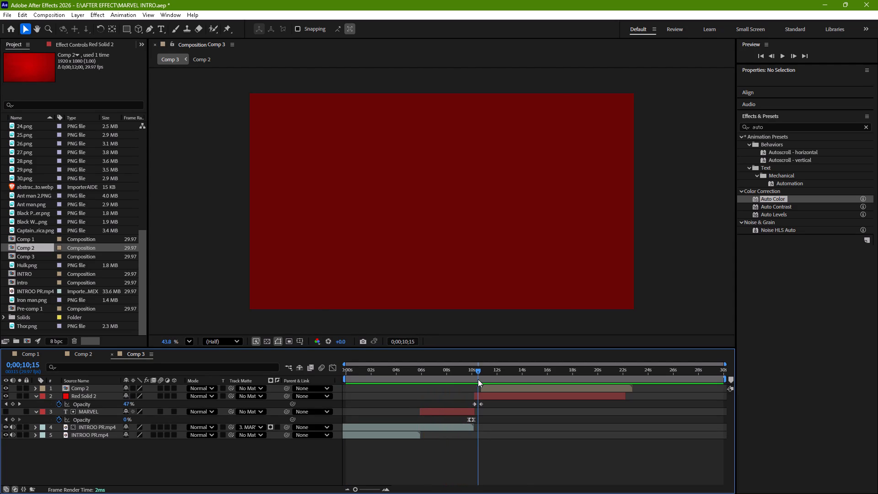
# Slide the MARVEL layer earlier to start at about 0;00;04;05, and play back the title from there.
pyautogui.moveTo(478, 370); pyautogui.dragTo(466, 380)
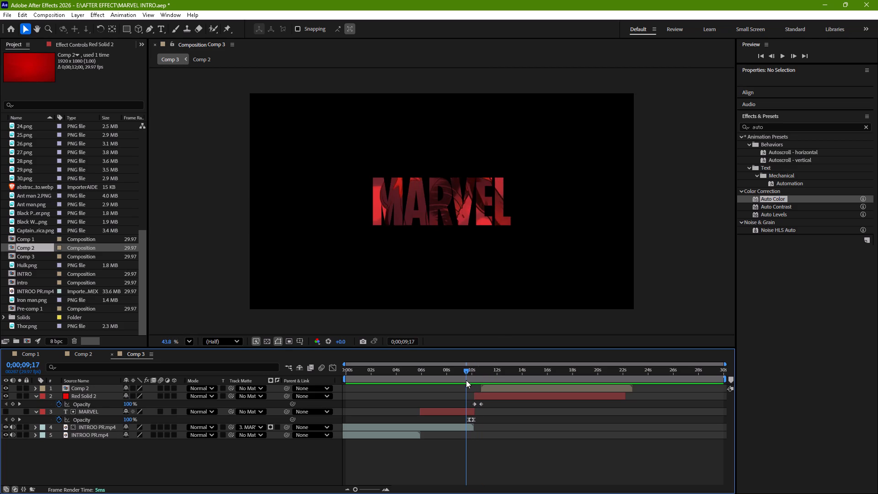
pyautogui.moveTo(466, 380); pyautogui.dragTo(454, 402)
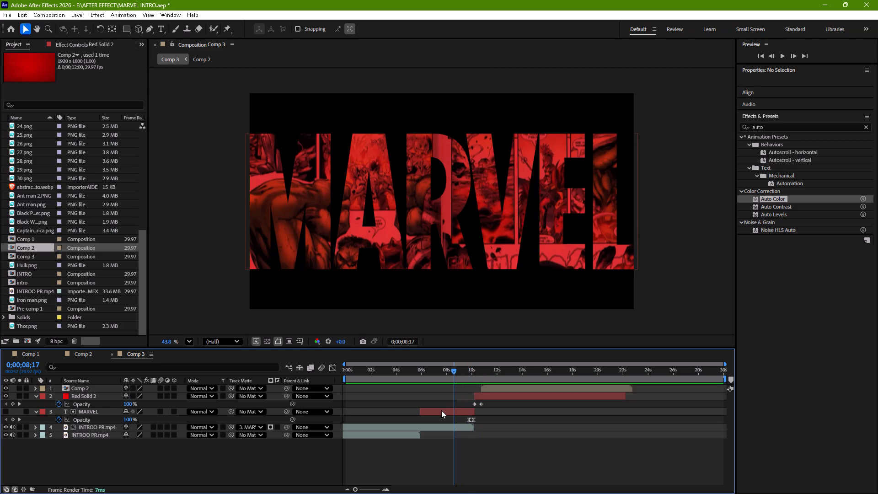
pyautogui.moveTo(441, 410); pyautogui.dragTo(419, 413)
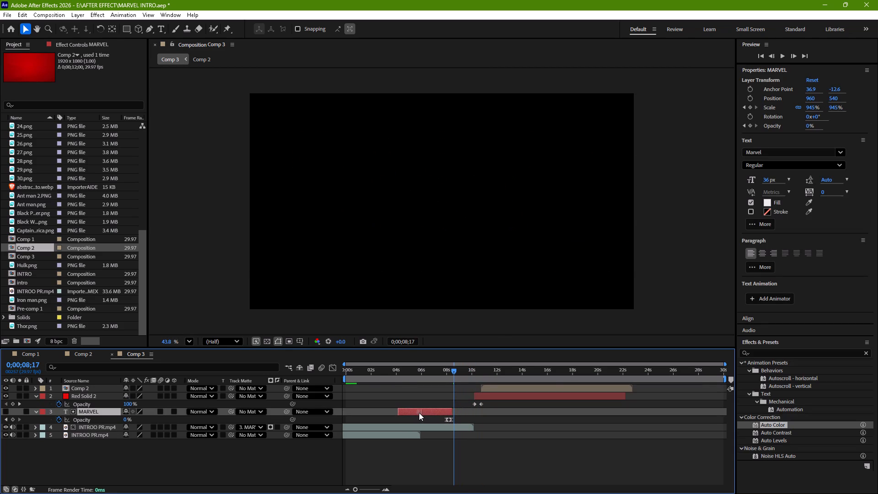
pyautogui.moveTo(419, 413); pyautogui.dragTo(418, 413)
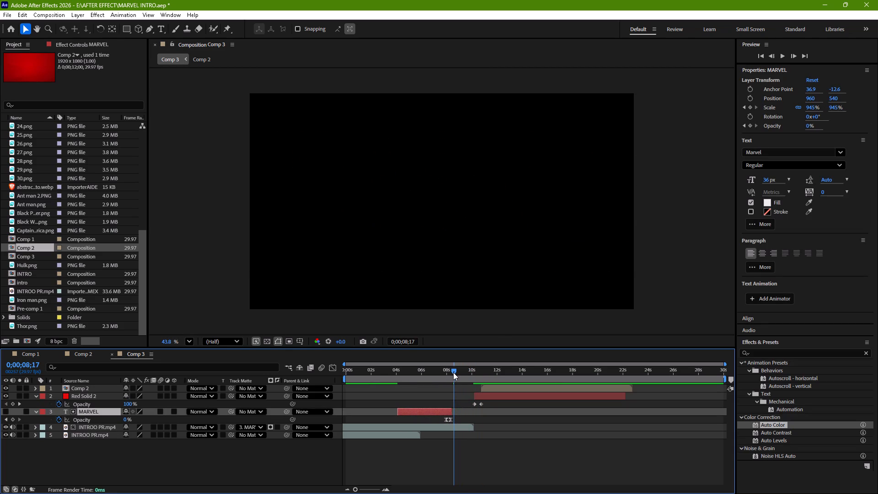
pyautogui.moveTo(453, 372); pyautogui.dragTo(398, 383)
pyautogui.press('space')
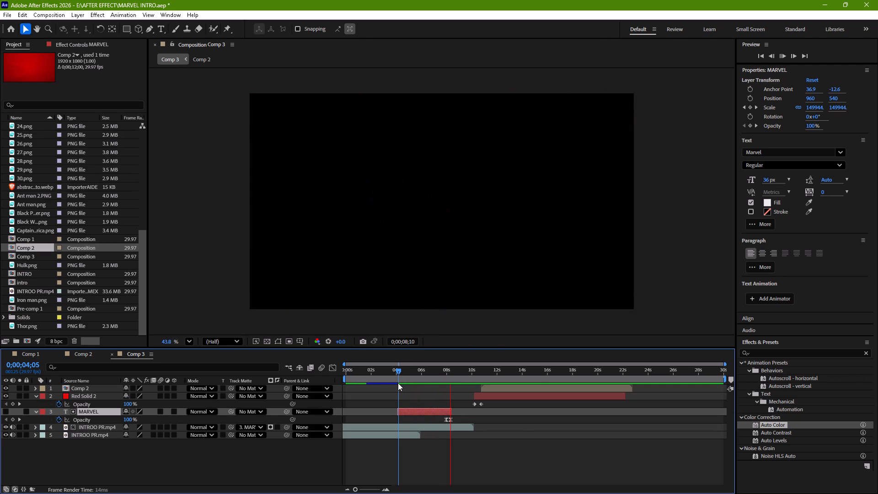
pyautogui.press('space')
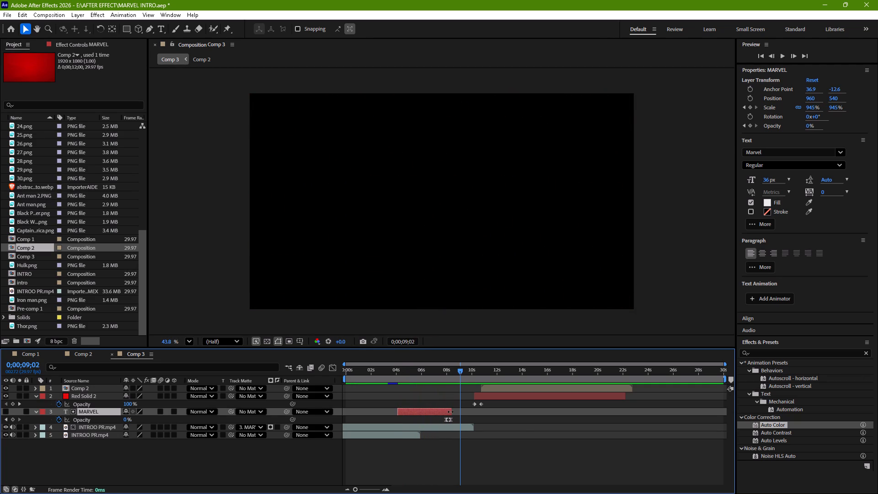
# Delete the MARVEL layer's Opacity keyframes and play back the end of the title from 0;00;07;18.
pyautogui.click(450, 420)
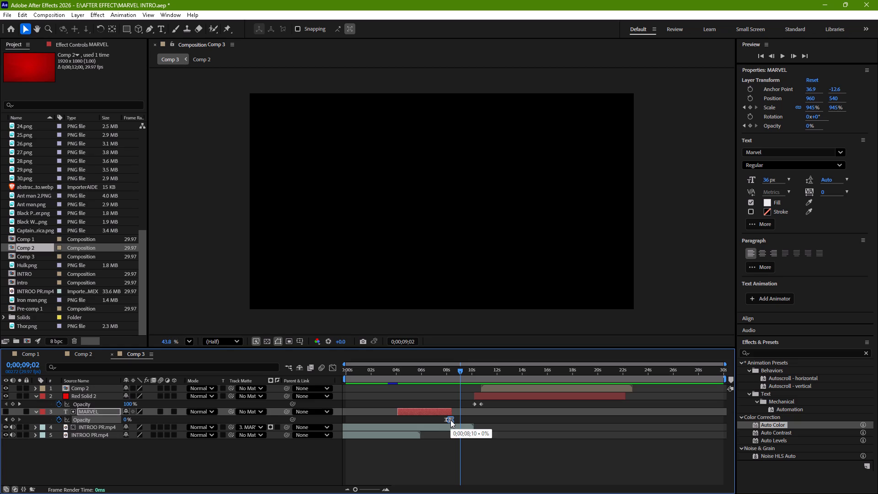
pyautogui.moveTo(455, 420); pyautogui.dragTo(450, 419)
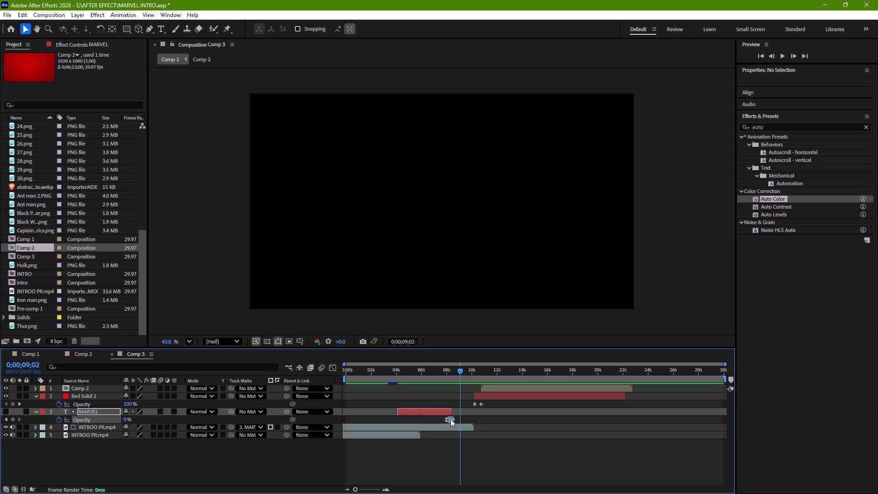
pyautogui.moveTo(450, 419); pyautogui.dragTo(440, 421)
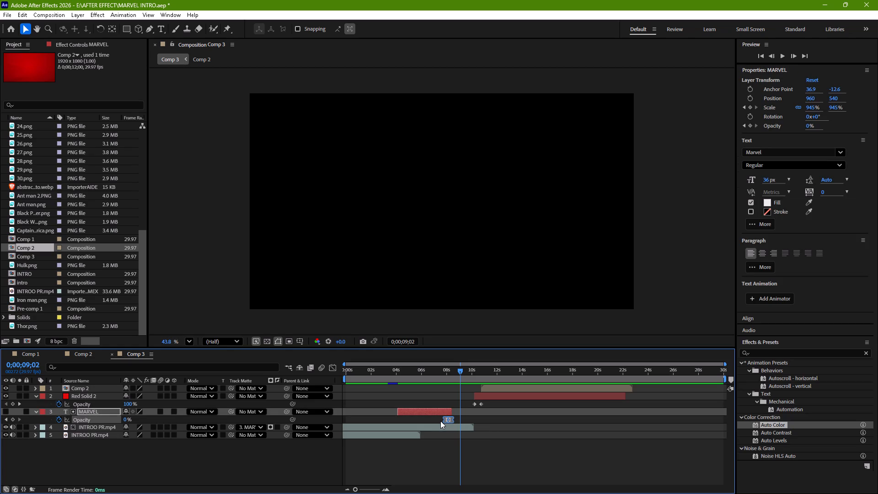
pyautogui.press('Delete')
pyautogui.moveTo(459, 370); pyautogui.dragTo(449, 374)
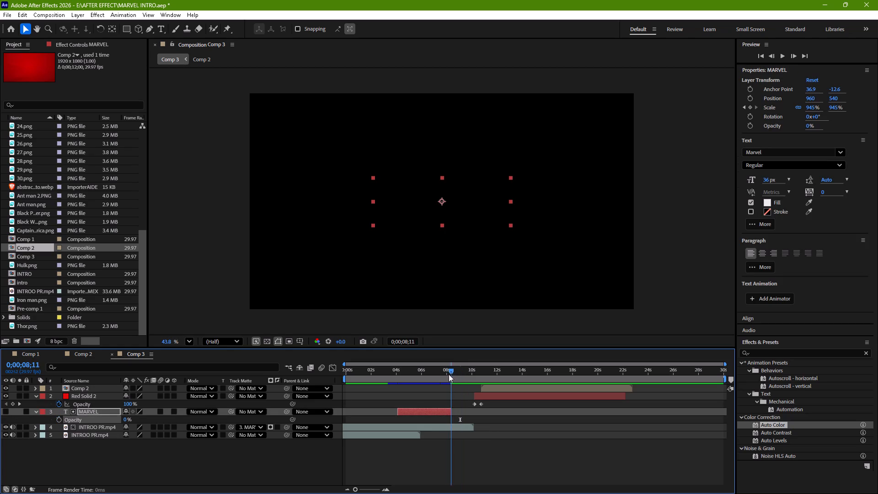
pyautogui.moveTo(449, 374); pyautogui.dragTo(440, 377)
pyautogui.press('space')
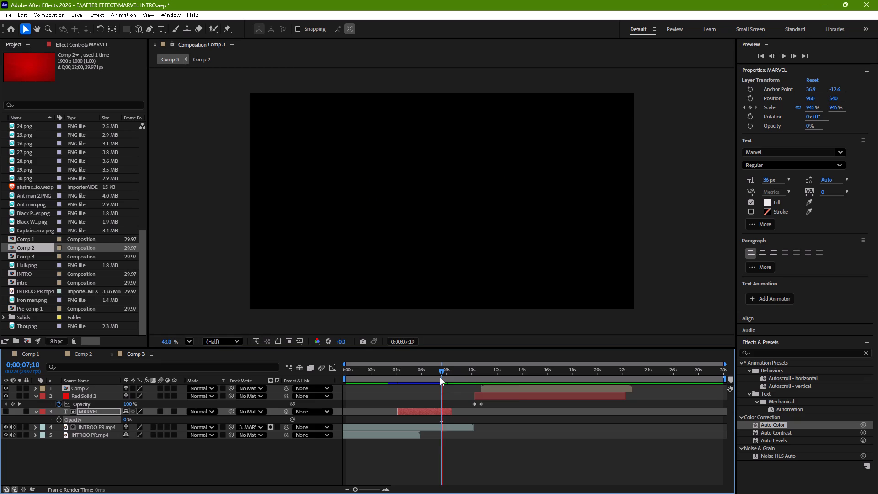
pyautogui.press('space')
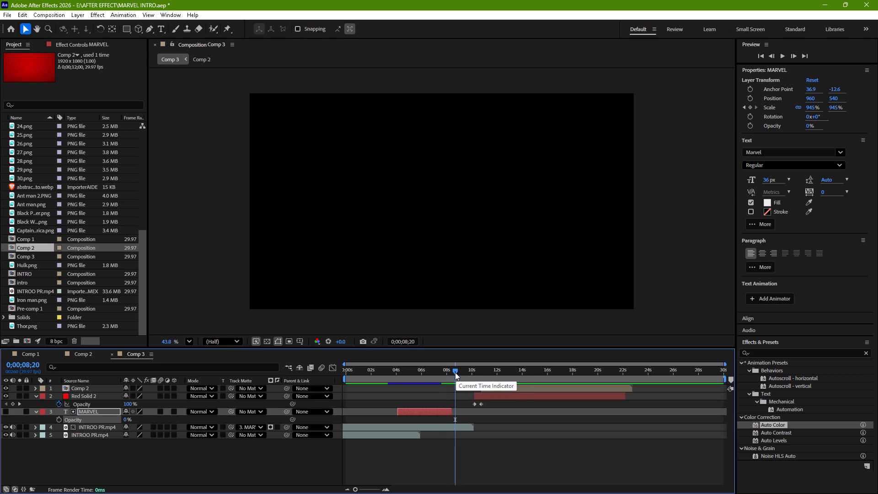
# Set the MARVEL layer's Opacity to 100% and play back the title from 0;00;04;18.
pyautogui.moveTo(455, 372); pyautogui.dragTo(404, 388)
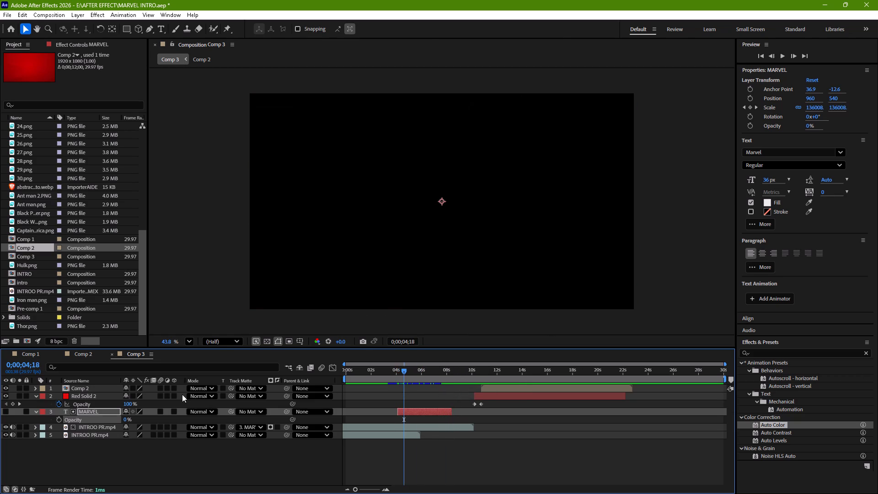
pyautogui.moveTo(124, 422); pyautogui.dragTo(294, 414)
pyautogui.press('space')
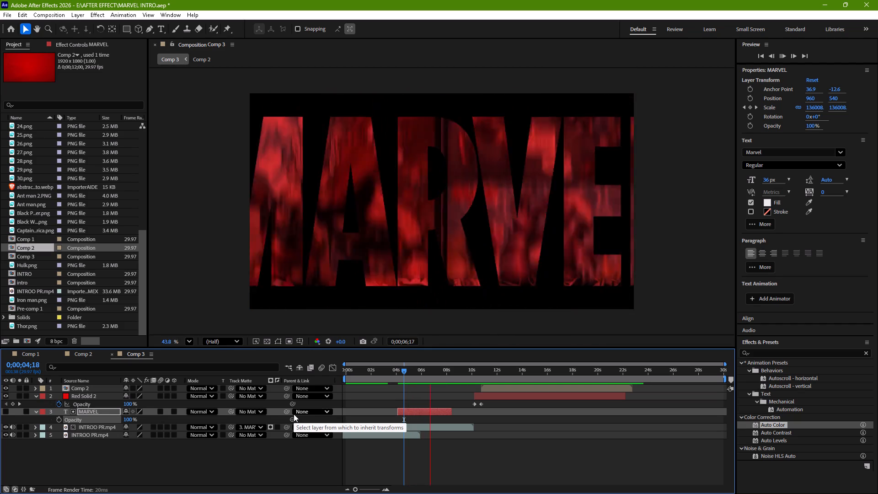
pyautogui.press('space')
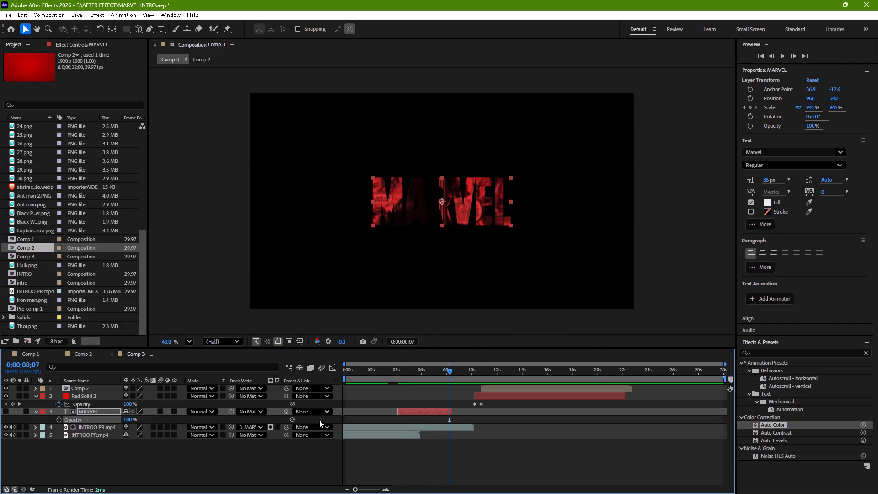
# Extend the end of the MARVEL layer to about 0;00;09;09 and play back the title, including from 0;00;06;13.
pyautogui.moveTo(452, 413); pyautogui.dragTo(461, 413)
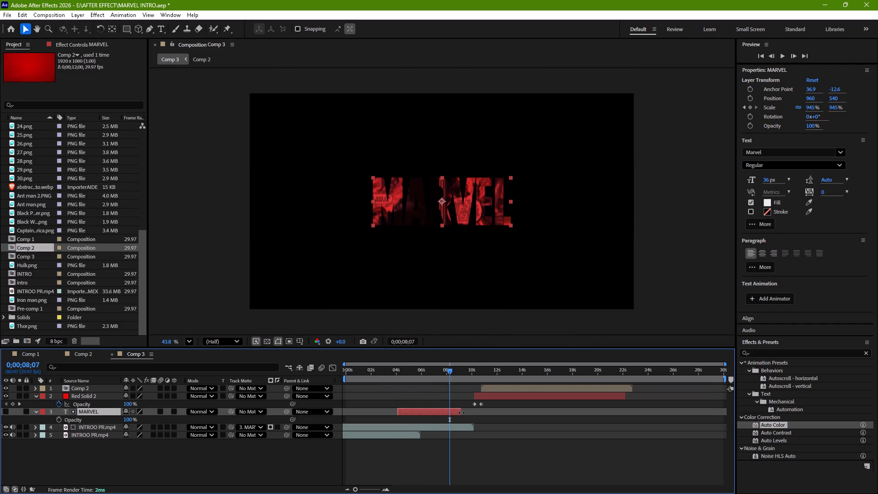
pyautogui.moveTo(461, 413); pyautogui.dragTo(463, 413)
pyautogui.click(463, 413)
pyautogui.press('space')
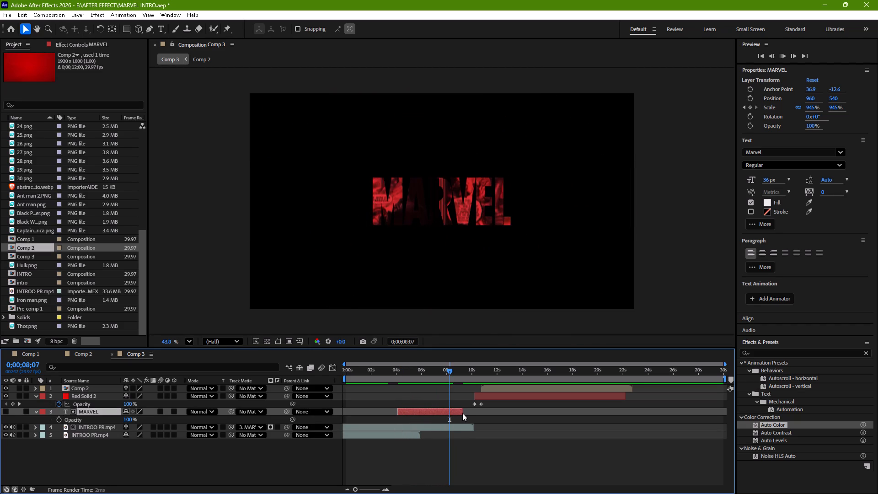
pyautogui.press('space')
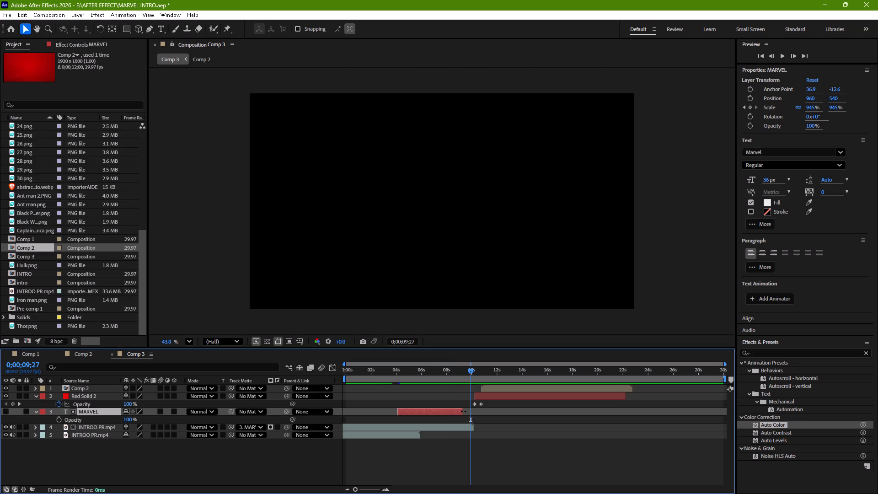
pyautogui.moveTo(471, 371); pyautogui.dragTo(427, 377)
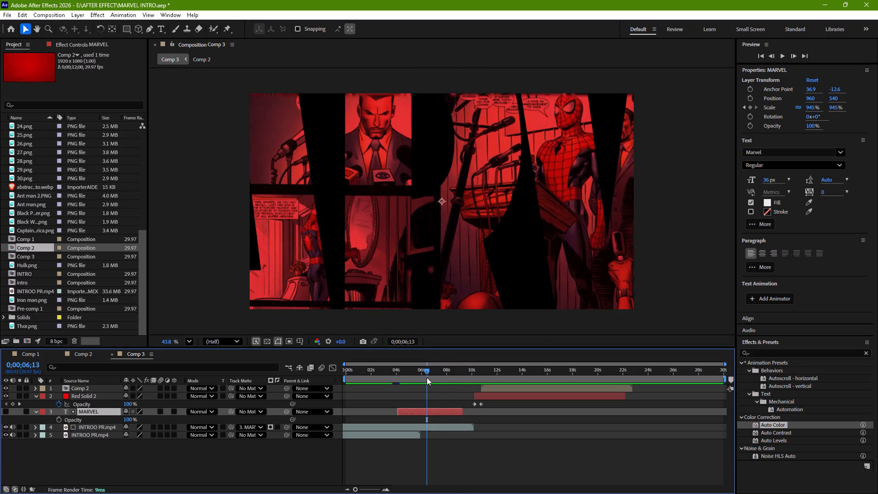
pyautogui.press('space')
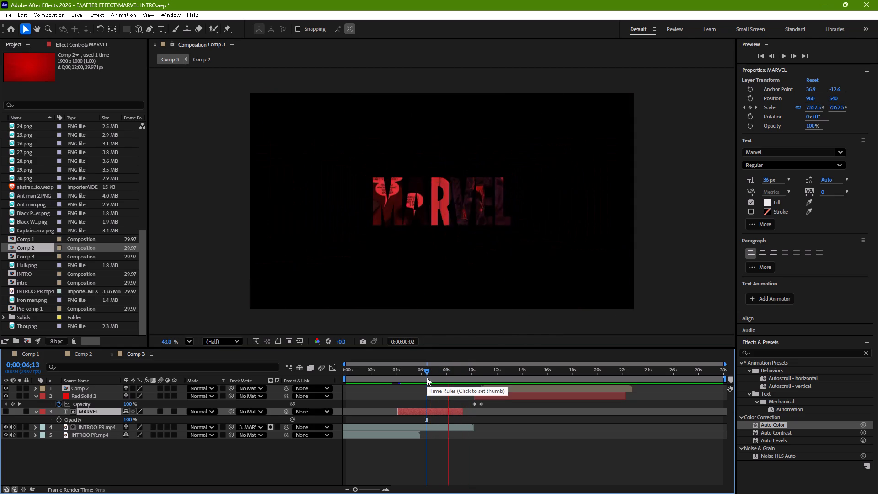
pyautogui.press('space')
# Trim MARVEL's end to about 0;00;09;03 and keyframe its Opacity from 100% at 0;00;08;22 to 0% at 0;00;09;03.
pyautogui.moveTo(452, 372); pyautogui.dragTo(455, 372)
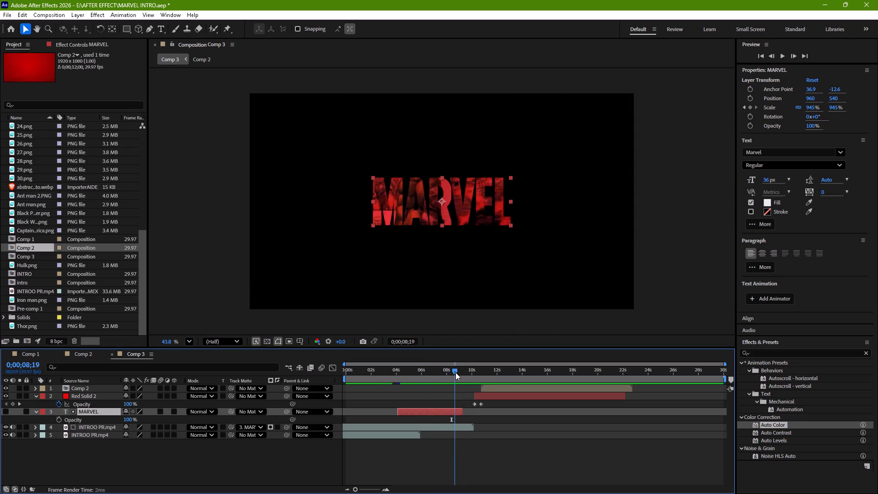
pyautogui.moveTo(455, 372); pyautogui.dragTo(456, 373)
pyautogui.click(462, 413)
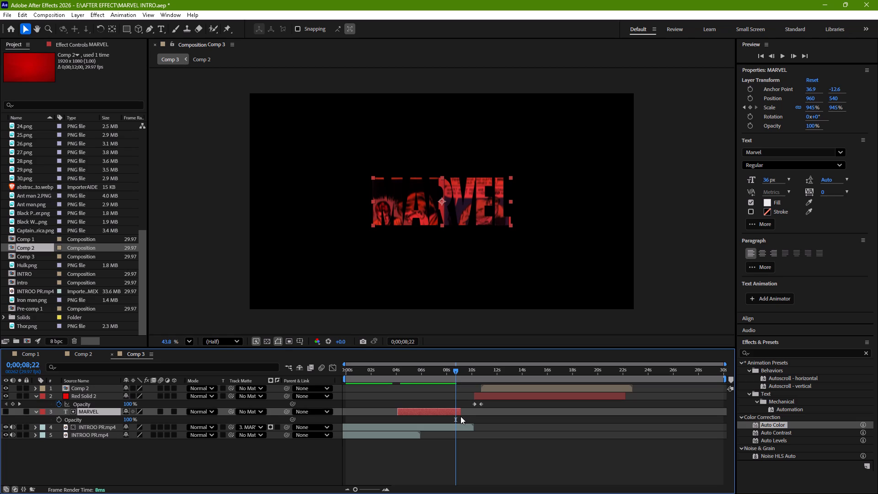
pyautogui.click(56, 419)
pyautogui.click(126, 419)
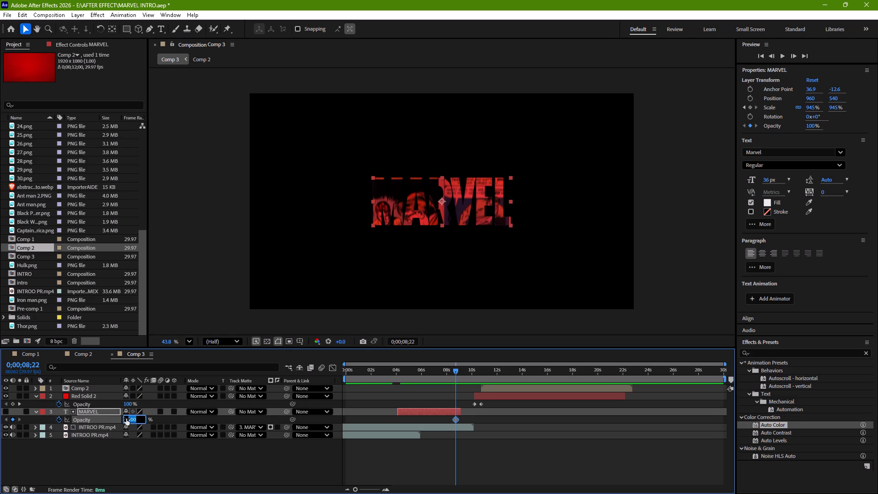
pyautogui.click(191, 419)
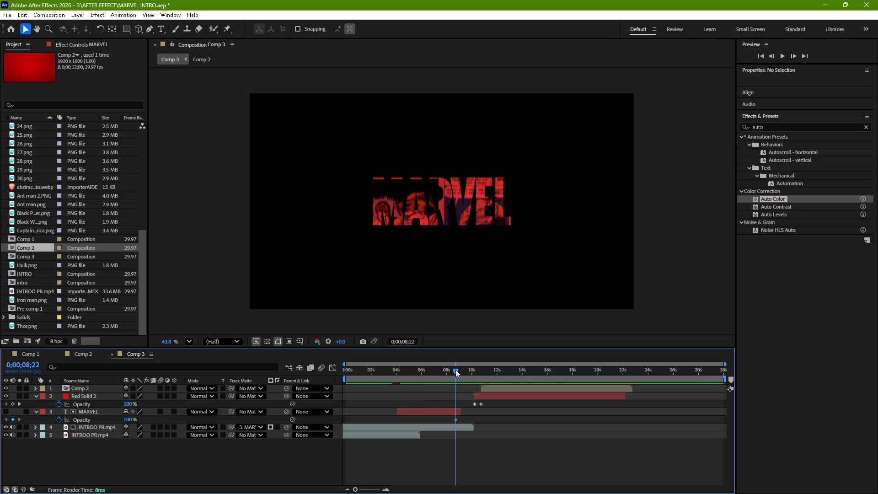
pyautogui.moveTo(455, 370); pyautogui.dragTo(460, 371)
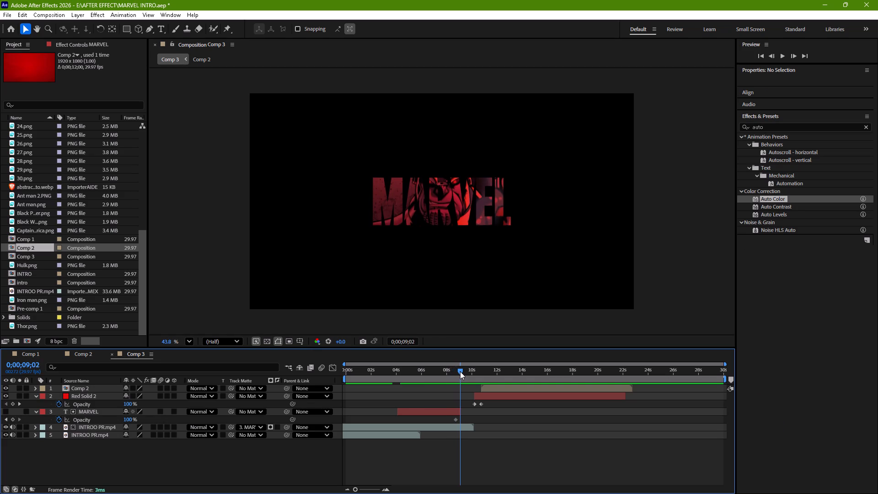
pyautogui.moveTo(460, 371); pyautogui.dragTo(460, 372)
pyautogui.moveTo(127, 418); pyautogui.dragTo(0, 443)
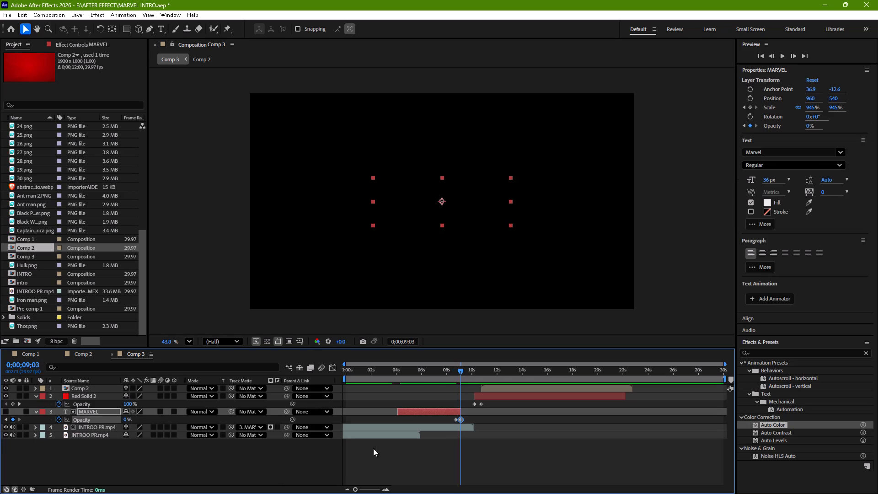
# Slide Red Solid 2 and Comp 2 earlier together so the solid starts at 0;00;09;03, and play back from there.
pyautogui.click(489, 394)
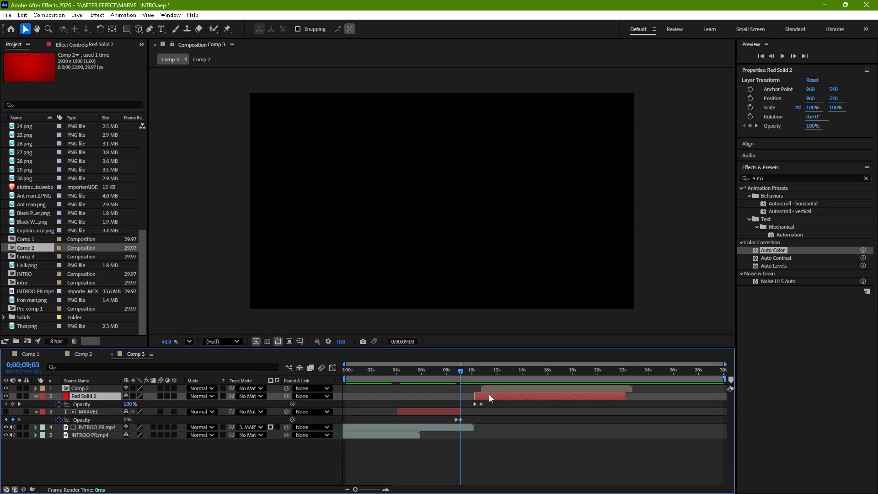
pyautogui.keyDown('ctrl'); pyautogui.click(506, 387); pyautogui.keyUp('ctrl')
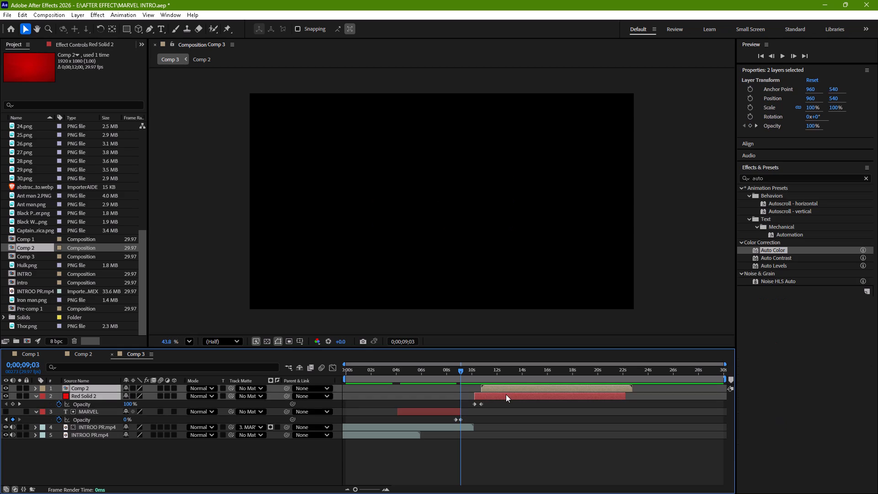
pyautogui.moveTo(506, 395); pyautogui.dragTo(493, 398)
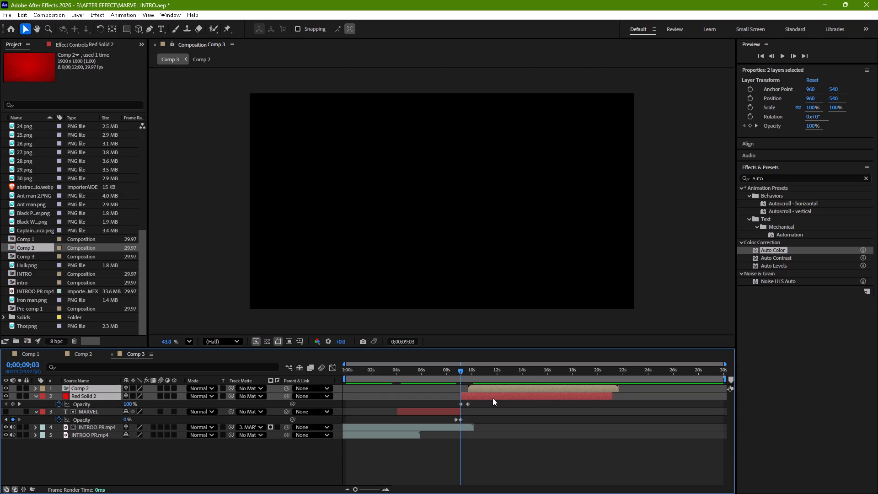
pyautogui.press('space')
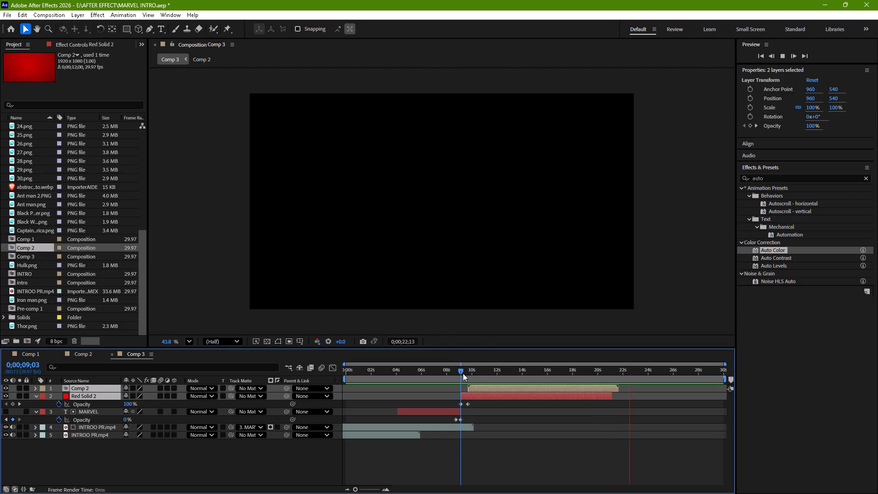
pyautogui.press('space')
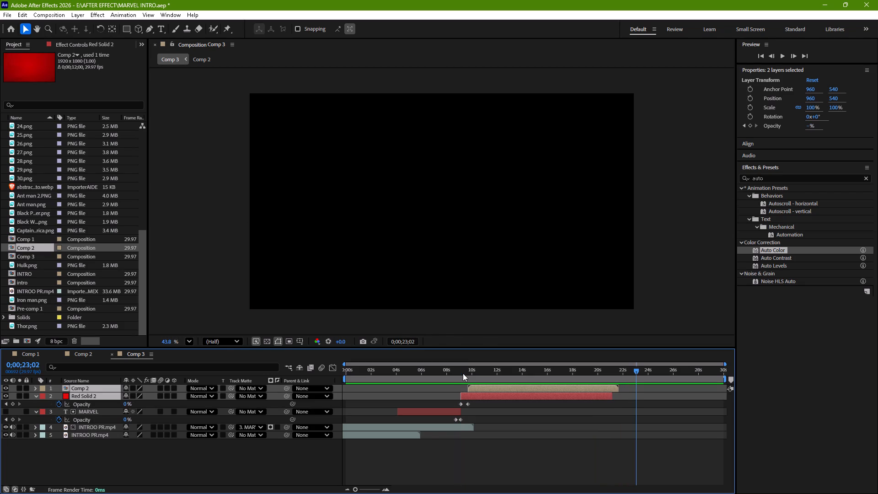
# In Comp 2, add INTROO PR.mp4 from 0;00;00;00 between Iron man.png and the abstract photo background layer, and play back the composition.
pyautogui.click(90, 354)
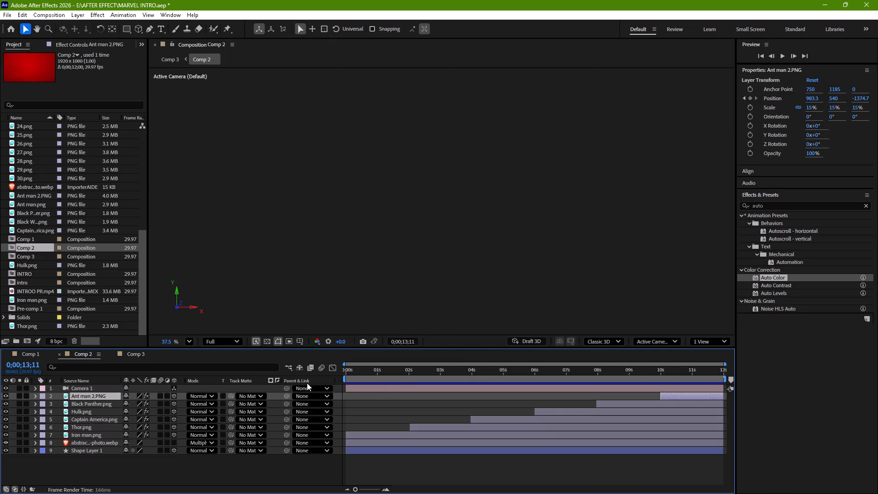
pyautogui.click(386, 384)
pyautogui.click(392, 379)
pyautogui.moveTo(392, 379); pyautogui.dragTo(326, 389)
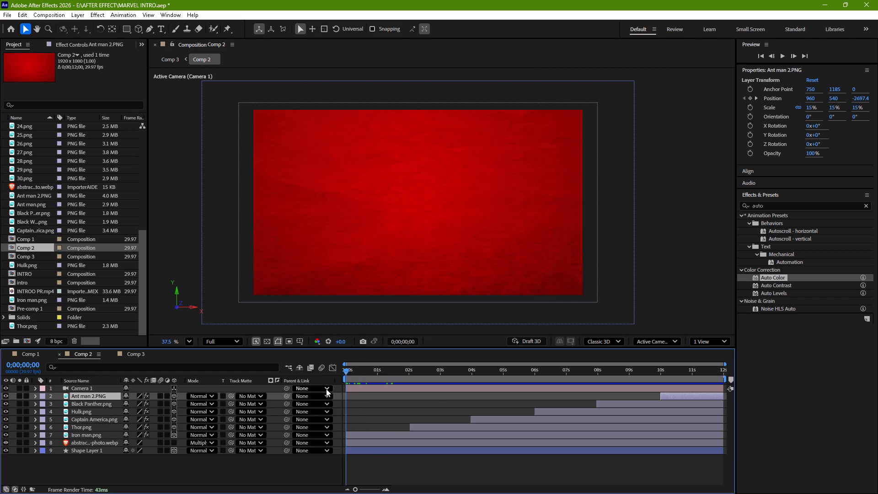
pyautogui.click(240, 467)
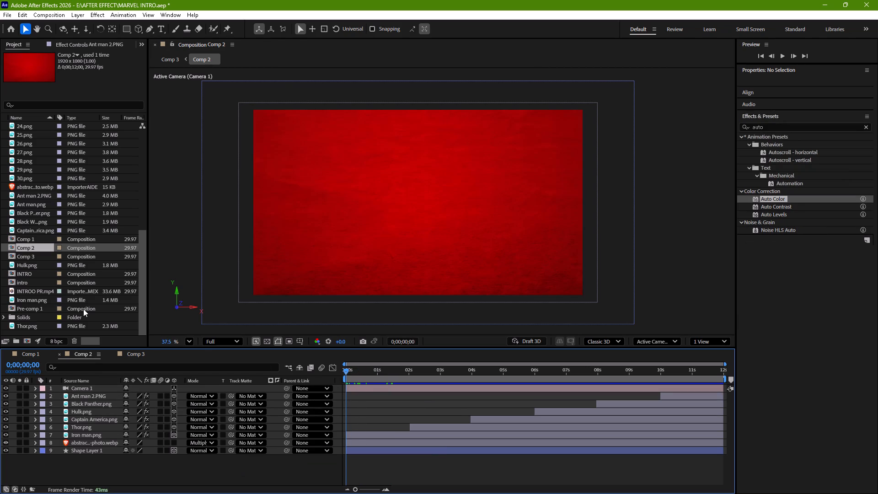
pyautogui.scroll(-2, 83, 309)
pyautogui.scroll(11, 43, 218)
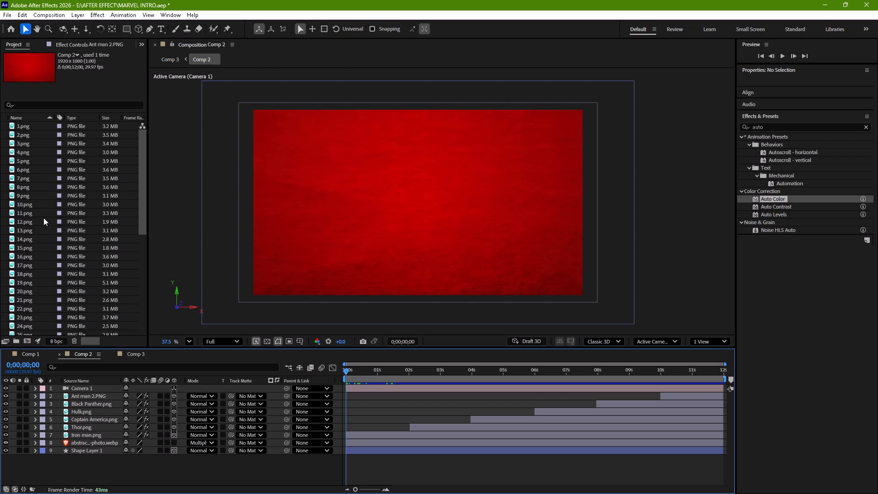
pyautogui.scroll(-15, 43, 218)
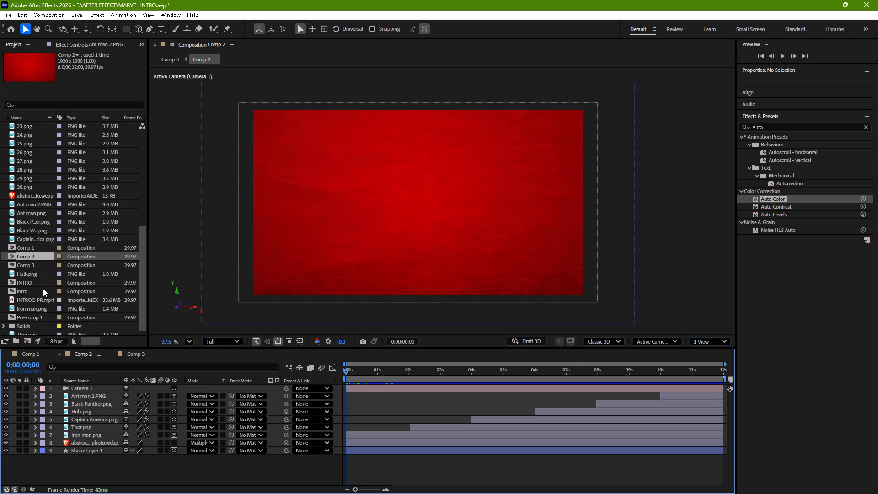
pyautogui.click(43, 289)
pyautogui.moveTo(40, 290); pyautogui.dragTo(83, 425)
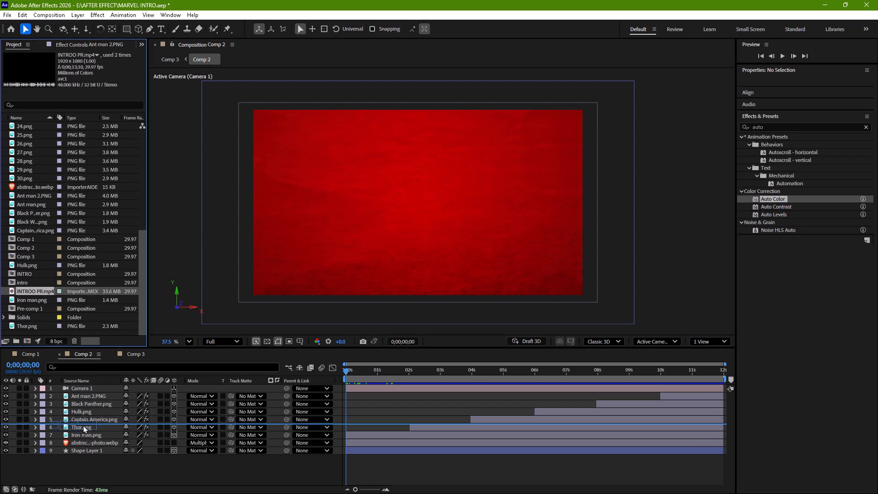
pyautogui.moveTo(83, 425); pyautogui.dragTo(92, 439)
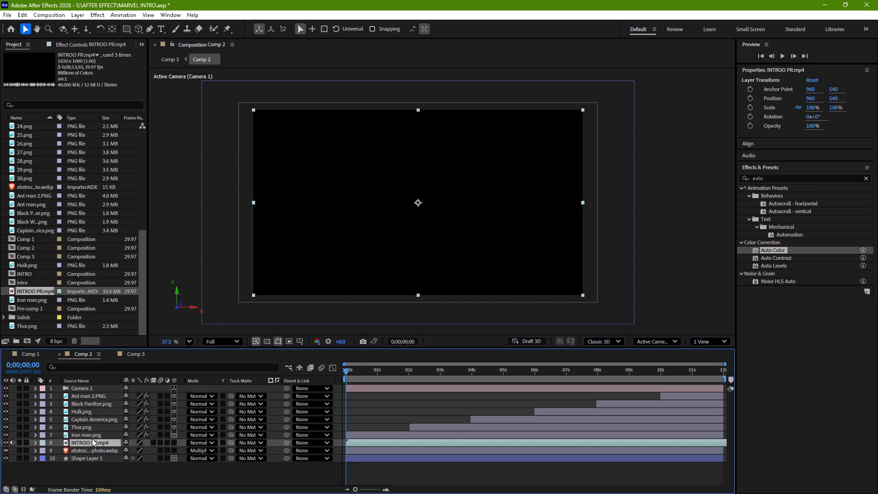
pyautogui.press('space')
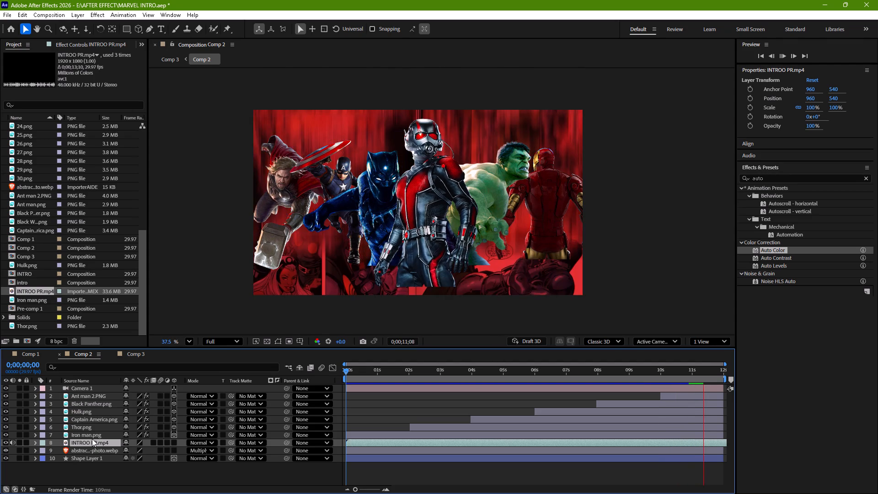
pyautogui.press('space')
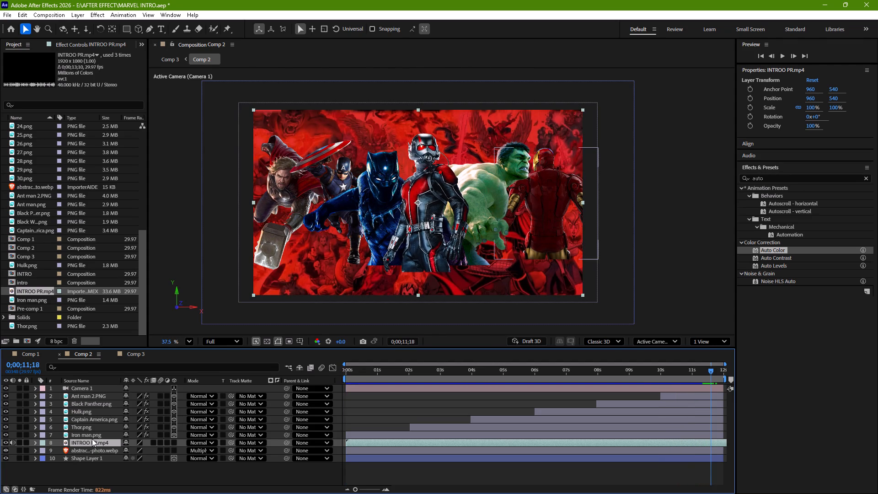
# Delete the INTROO PR.mp4 layer from Comp 2 and save the project.
pyautogui.click(364, 440)
pyautogui.press('Delete')
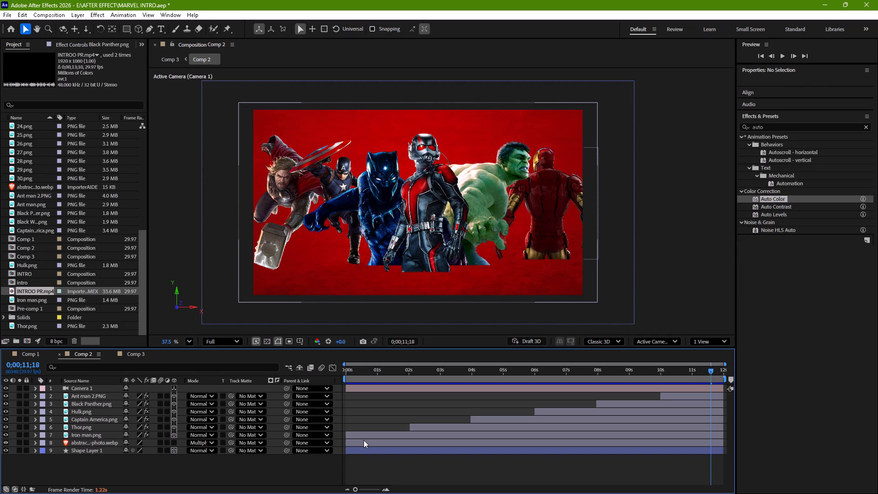
pyautogui.hotkey('ctrl', 's')
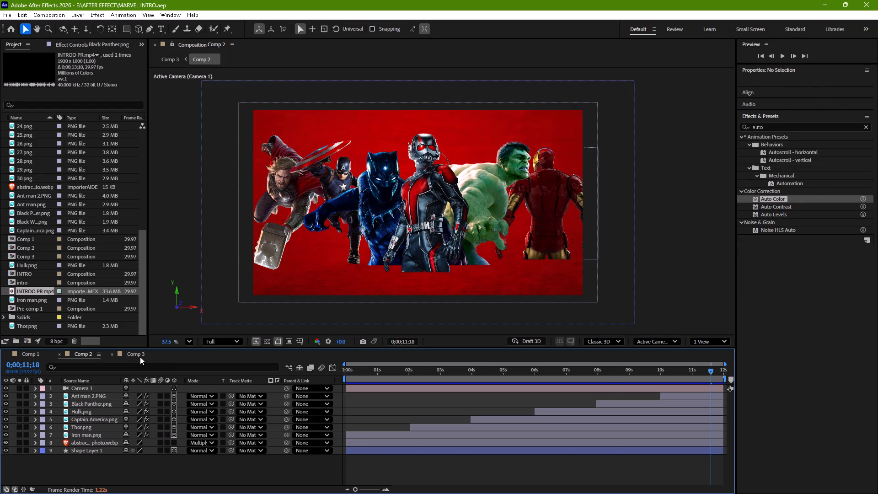
# Play back Comp 3 from 0;00;00;00 through the end of the Comp 2 layer.
pyautogui.click(140, 357)
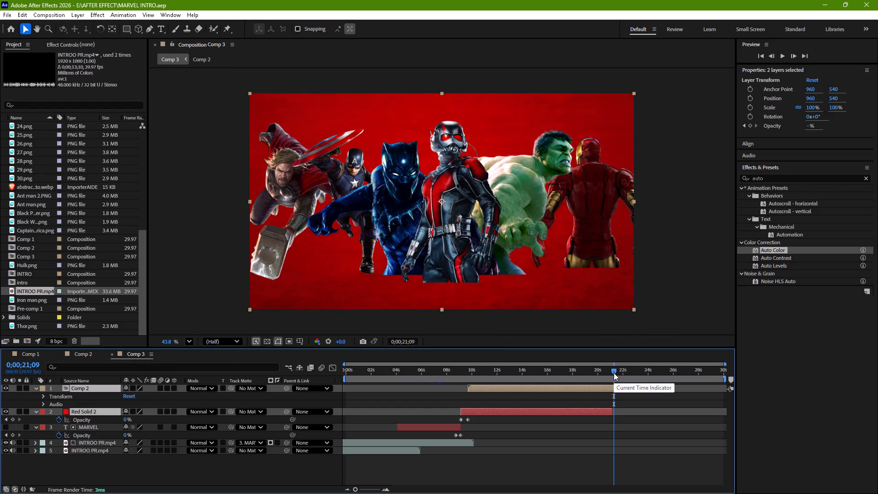
pyautogui.moveTo(614, 373); pyautogui.dragTo(282, 402)
pyautogui.press('space')
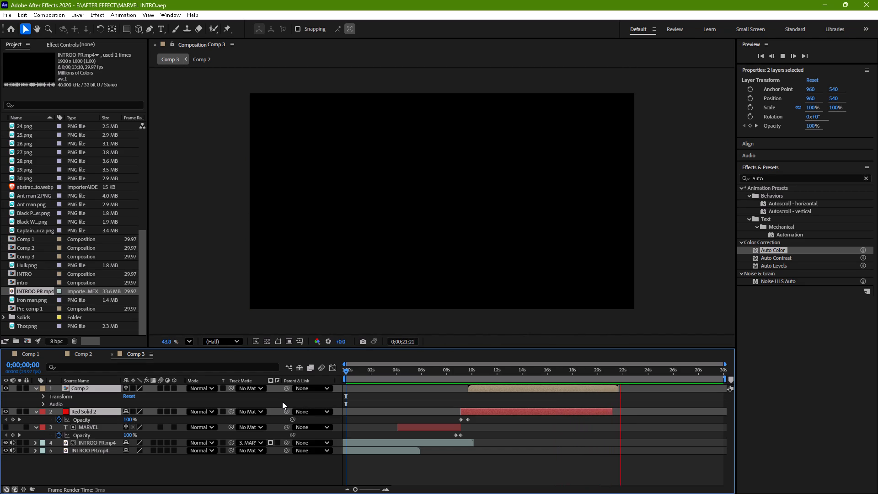
pyautogui.press('space')
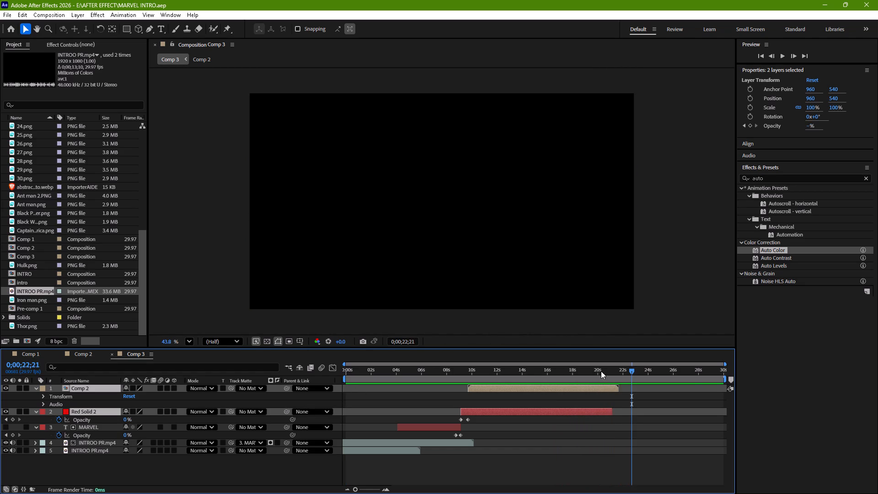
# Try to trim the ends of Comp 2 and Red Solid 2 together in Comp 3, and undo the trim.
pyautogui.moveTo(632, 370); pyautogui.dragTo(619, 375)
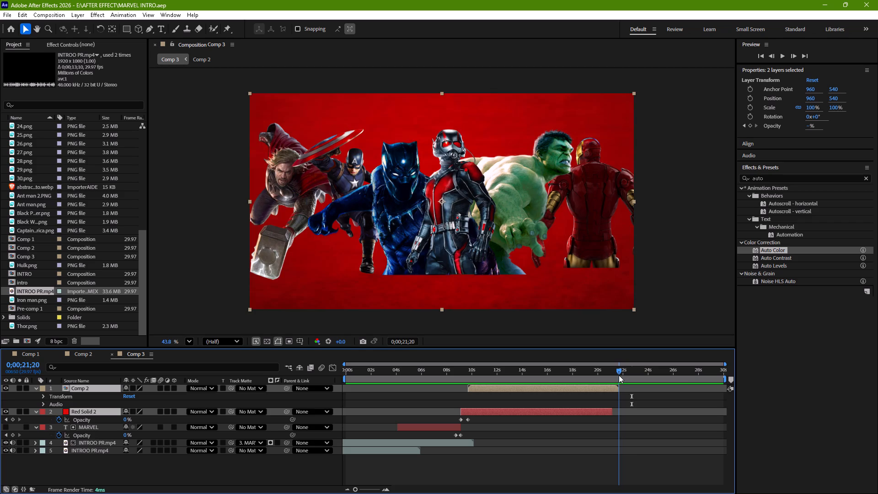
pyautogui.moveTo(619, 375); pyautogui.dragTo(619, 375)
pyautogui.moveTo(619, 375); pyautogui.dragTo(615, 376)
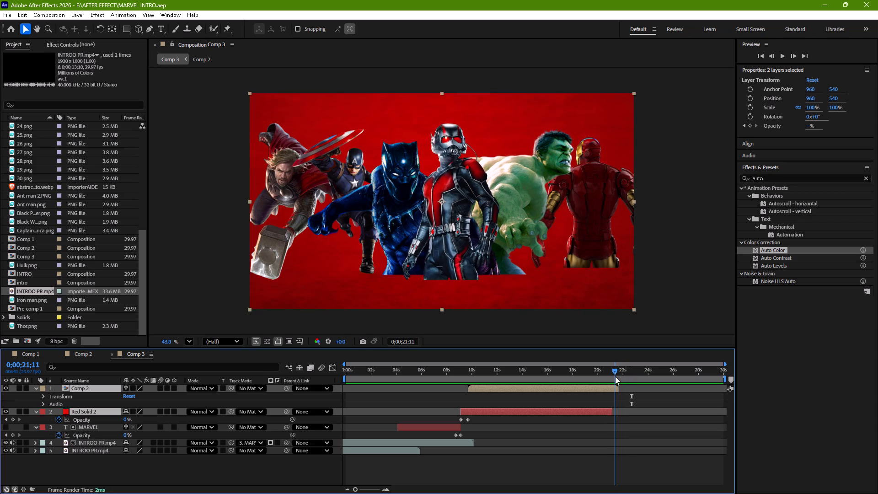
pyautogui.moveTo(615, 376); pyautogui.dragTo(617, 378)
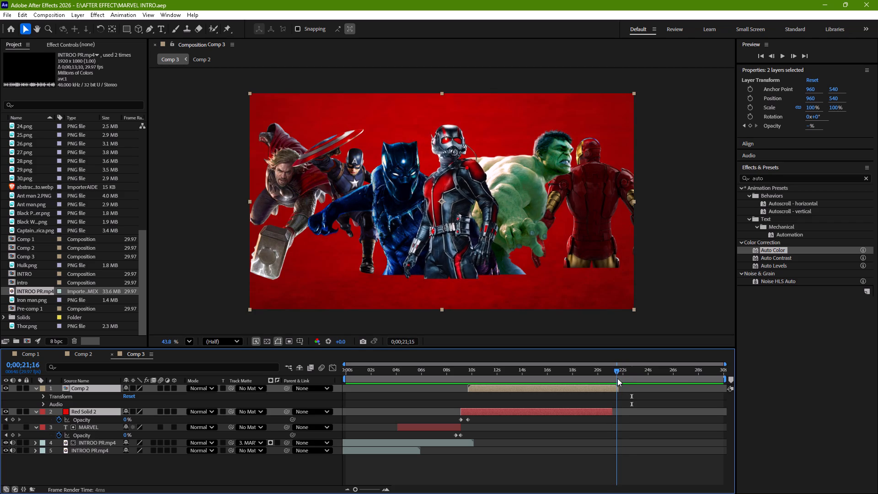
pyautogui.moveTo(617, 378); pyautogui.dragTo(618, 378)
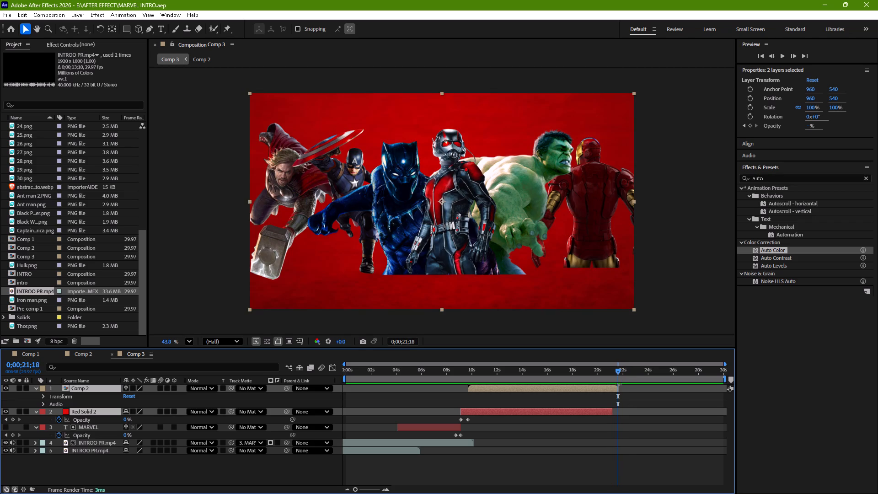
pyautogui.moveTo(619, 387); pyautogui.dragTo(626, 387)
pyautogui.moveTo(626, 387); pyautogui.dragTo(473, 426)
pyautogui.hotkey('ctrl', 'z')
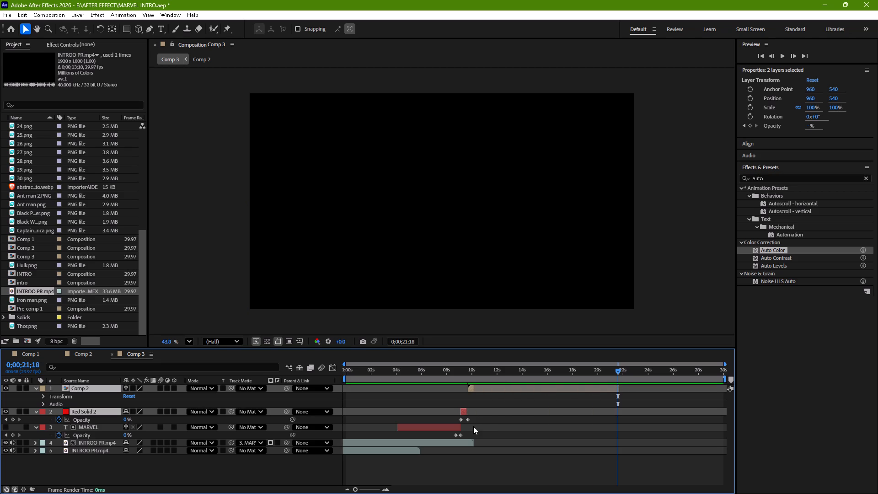
# Trim only Red Solid 2's end to about 0;00;10;00, just after its last Opacity keyframe.
pyautogui.click(497, 412)
pyautogui.click(571, 416)
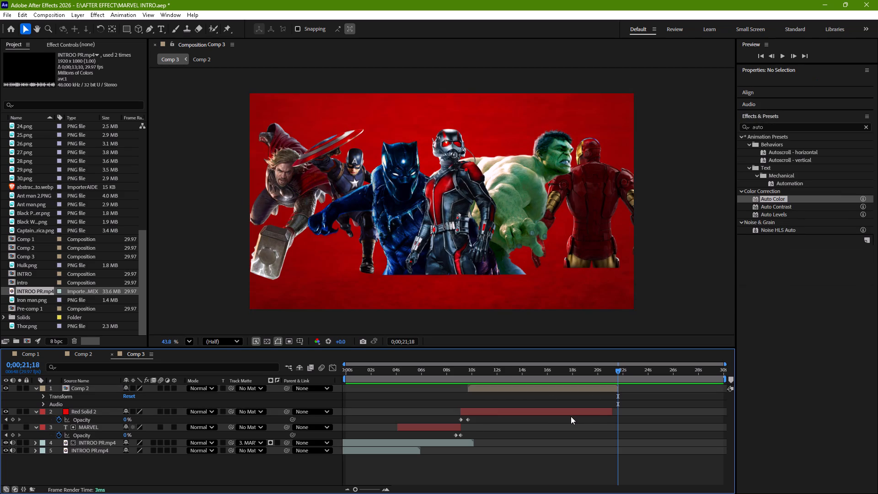
pyautogui.moveTo(610, 412); pyautogui.dragTo(472, 420)
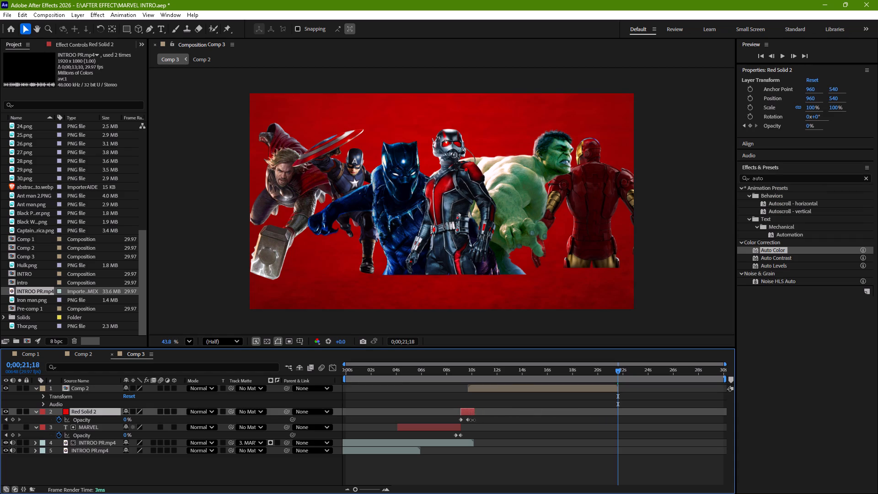
pyautogui.moveTo(472, 420); pyautogui.dragTo(470, 419)
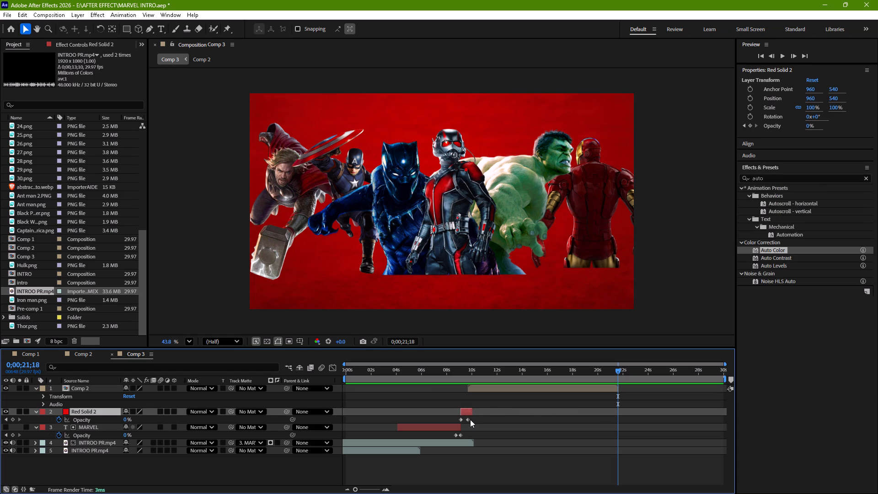
# Collapse the expanded properties of the Comp 2, MARVEL and Red Solid 2 layers.
pyautogui.click(34, 387)
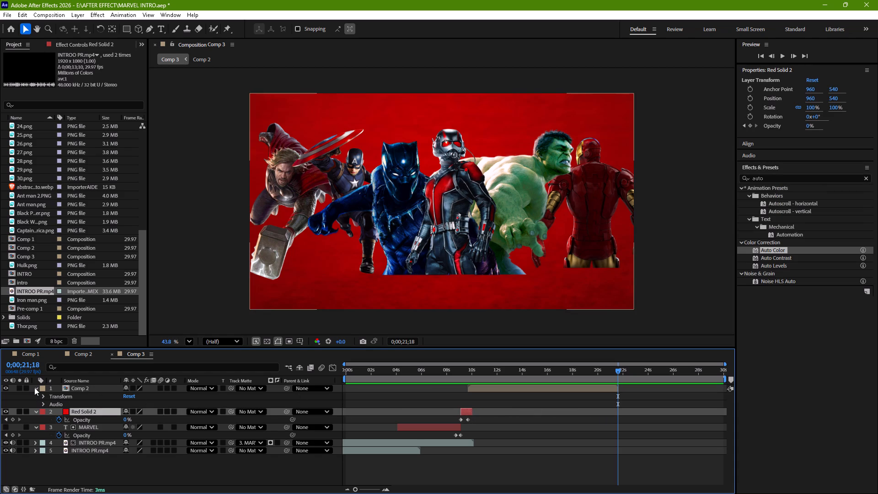
pyautogui.click(36, 408)
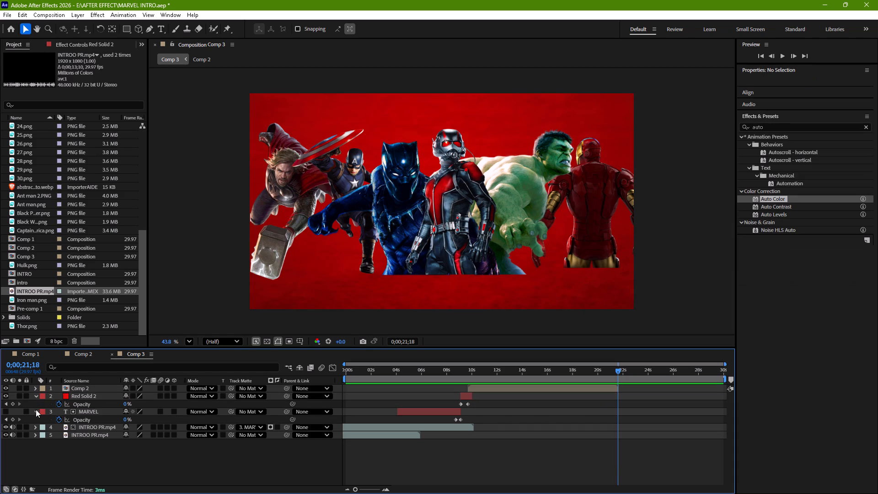
pyautogui.click(36, 410)
pyautogui.click(36, 396)
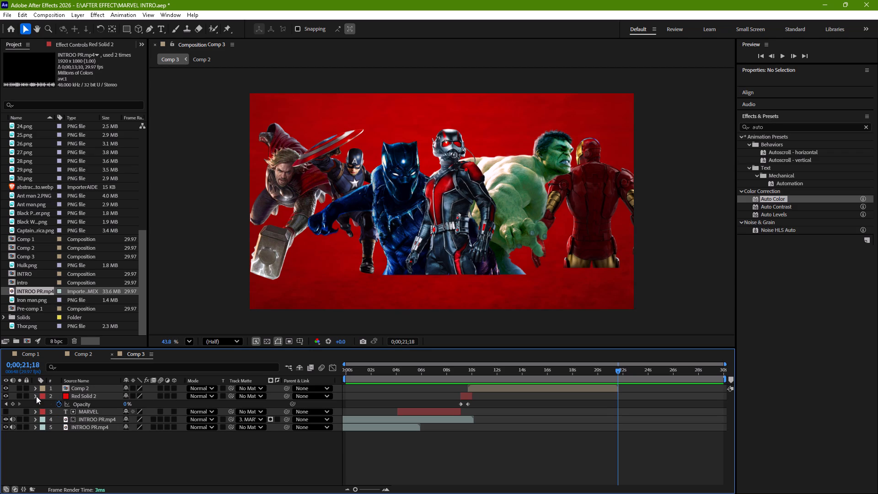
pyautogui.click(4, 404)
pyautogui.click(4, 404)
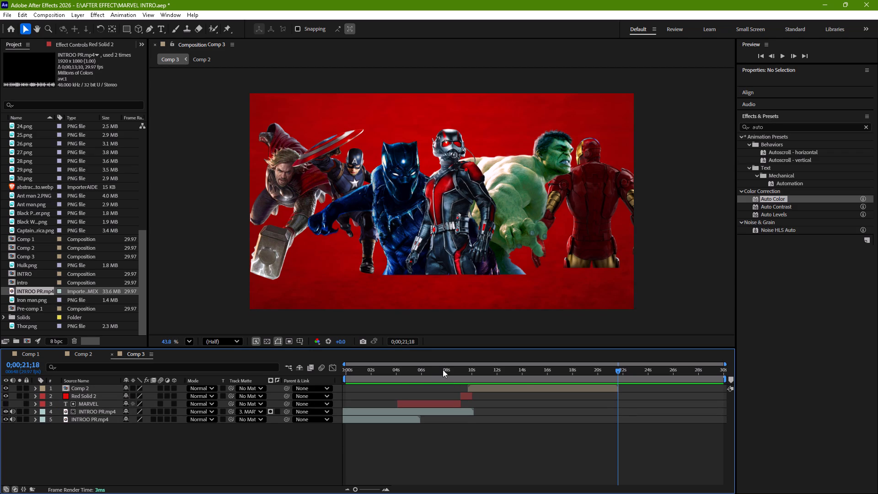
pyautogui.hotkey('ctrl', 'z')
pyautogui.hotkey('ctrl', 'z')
# Examine the transition from the MARVEL title through the red solid into Comp 2, and play back from 0;00;08;26.
pyautogui.moveTo(619, 371); pyautogui.dragTo(548, 386)
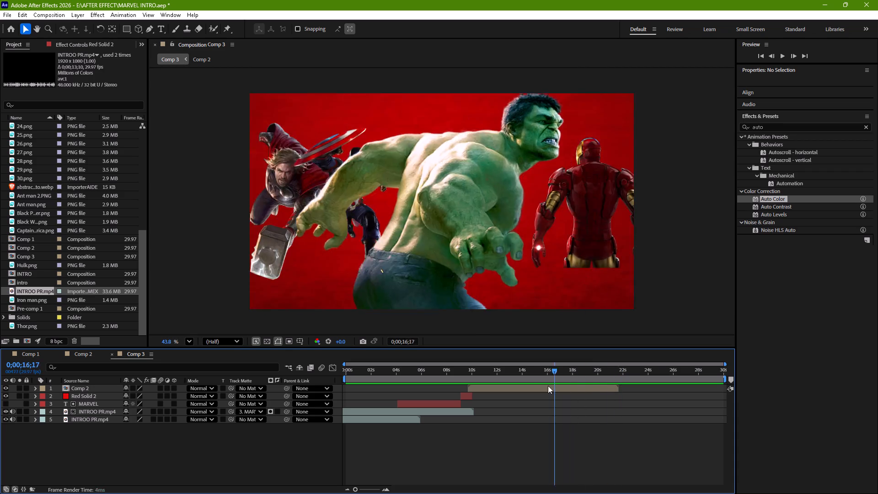
pyautogui.moveTo(548, 386); pyautogui.dragTo(443, 400)
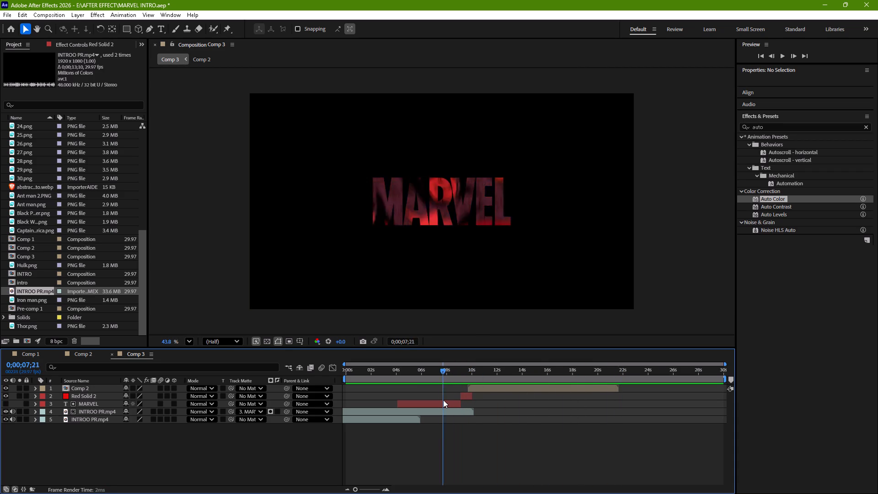
pyautogui.moveTo(443, 400); pyautogui.dragTo(455, 400)
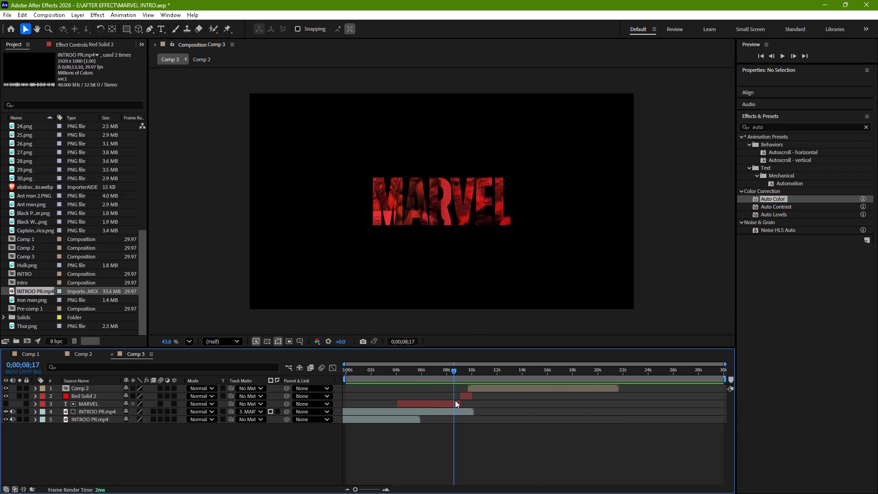
pyautogui.moveTo(455, 400); pyautogui.dragTo(473, 400)
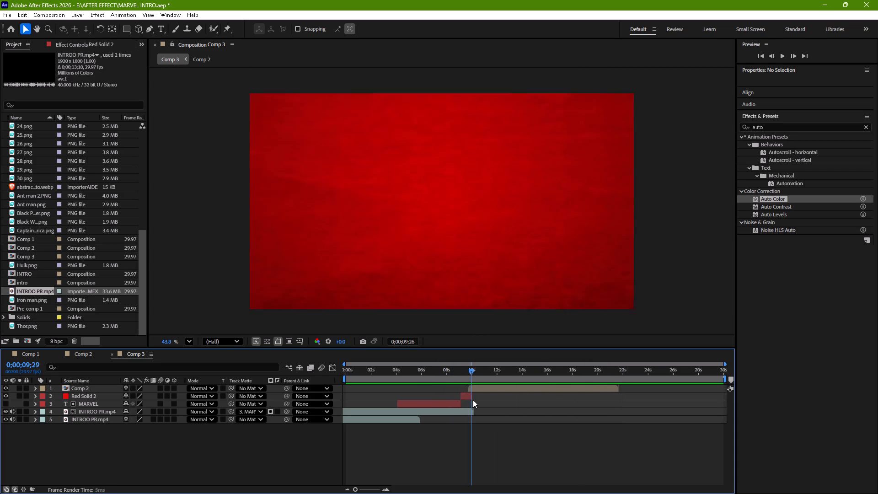
pyautogui.moveTo(473, 400); pyautogui.dragTo(461, 401)
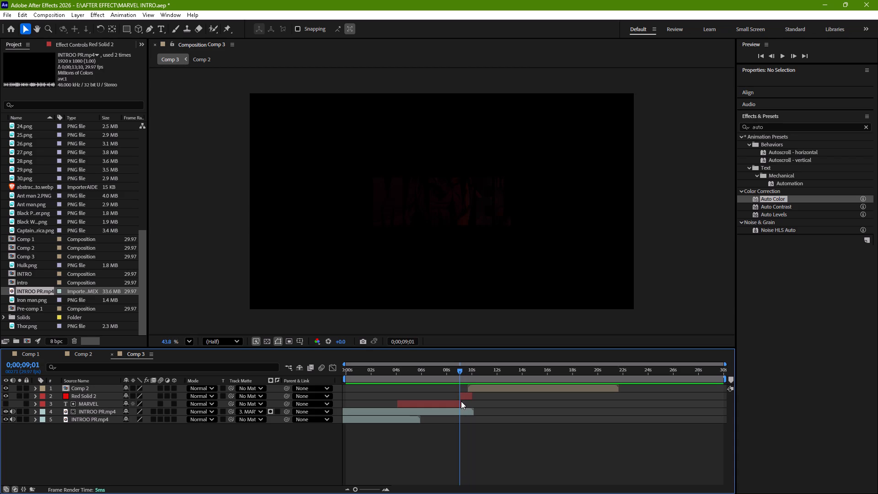
pyautogui.moveTo(461, 401); pyautogui.dragTo(465, 401)
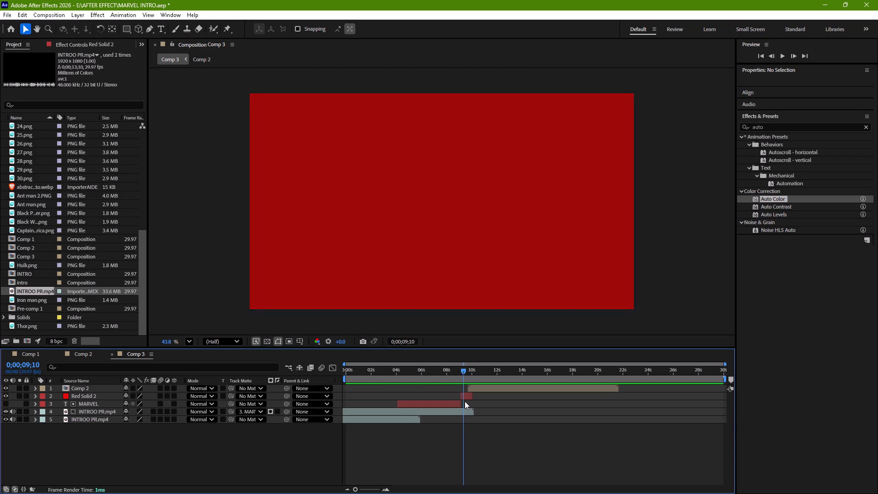
pyautogui.moveTo(465, 401); pyautogui.dragTo(463, 401)
pyautogui.moveTo(463, 401); pyautogui.dragTo(459, 401)
pyautogui.press('space')
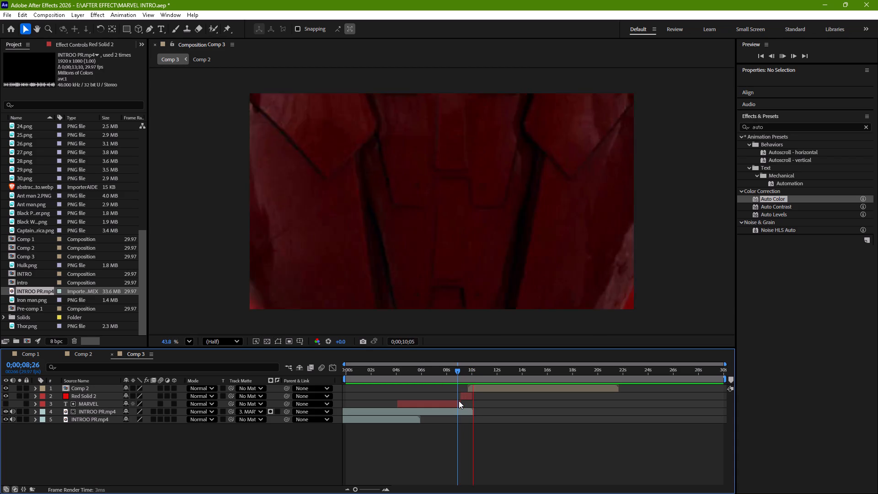
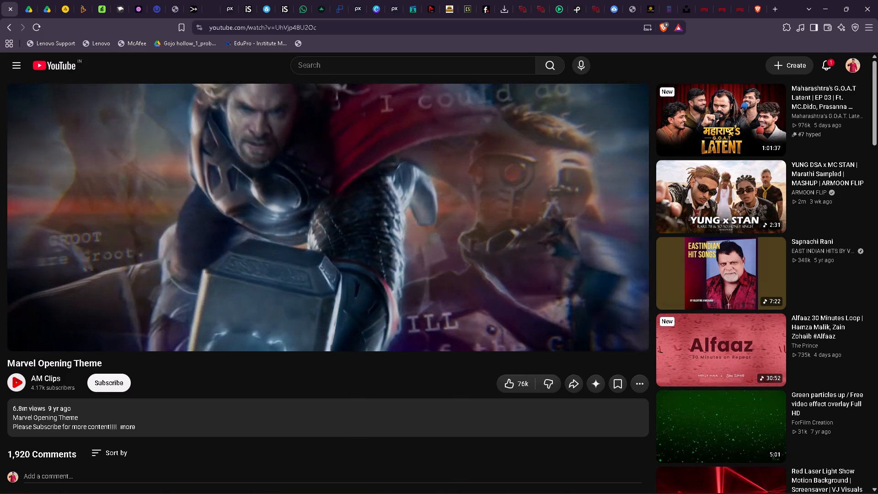
# Pause the Marvel Opening Theme video and put its YouTube link into the VidsSave YouTube Video Downloader, replacing the link there.
pyautogui.press('space')
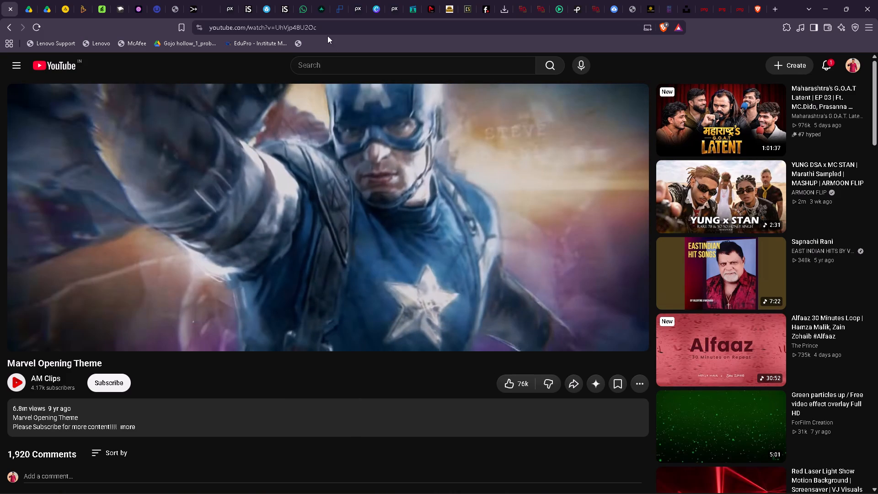
pyautogui.click(321, 27)
pyautogui.hotkey('ctrl', 'c')
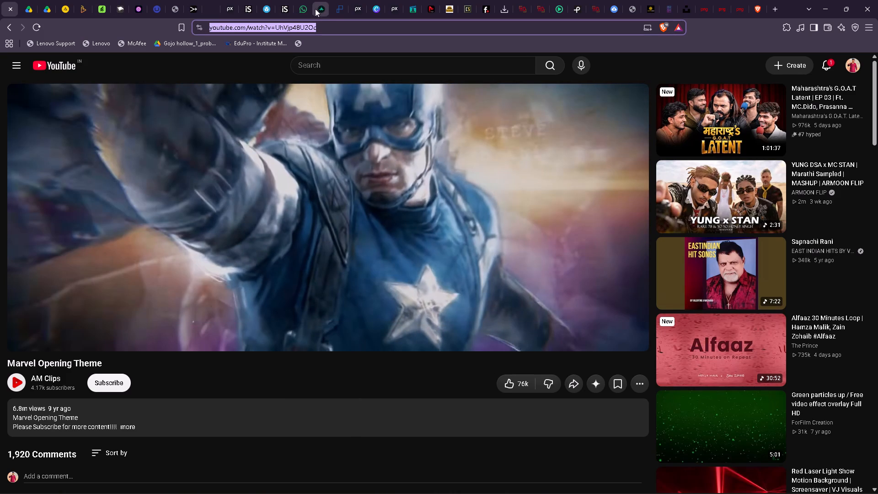
pyautogui.click(413, 10)
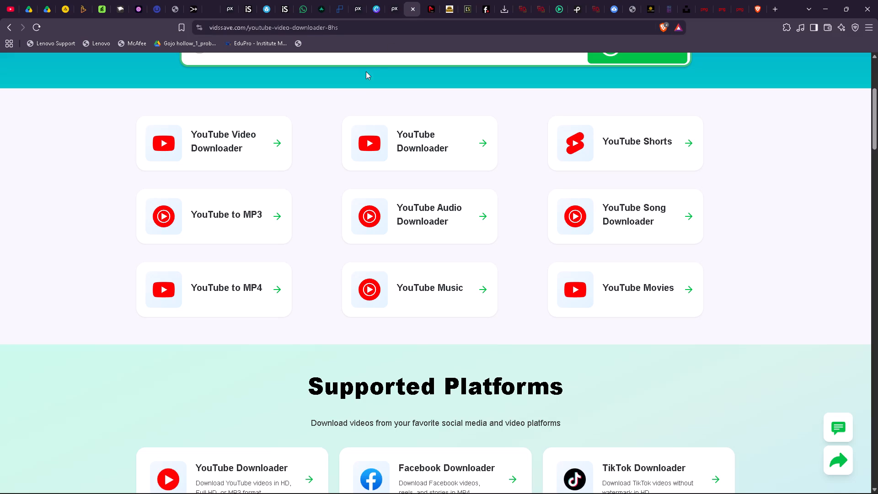
pyautogui.scroll(5, 364, 82)
pyautogui.click(405, 253)
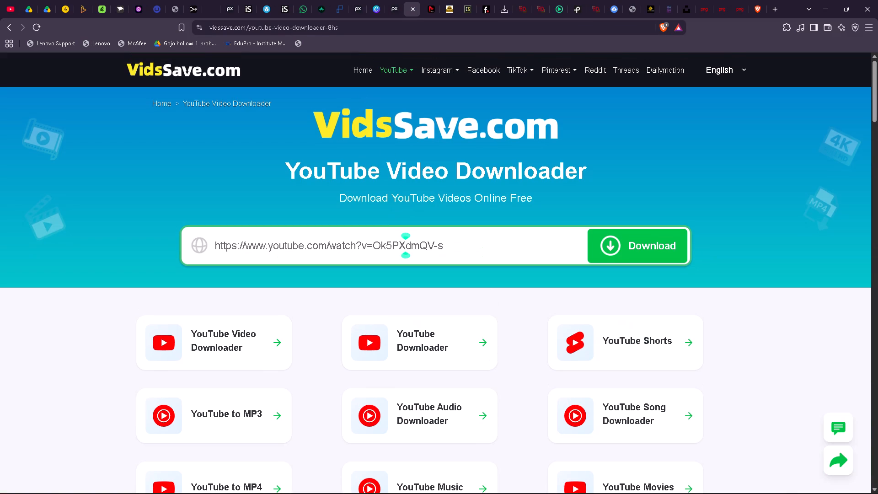
pyautogui.hotkey('ctrl', 'a')
pyautogui.hotkey('ctrl', 'v')
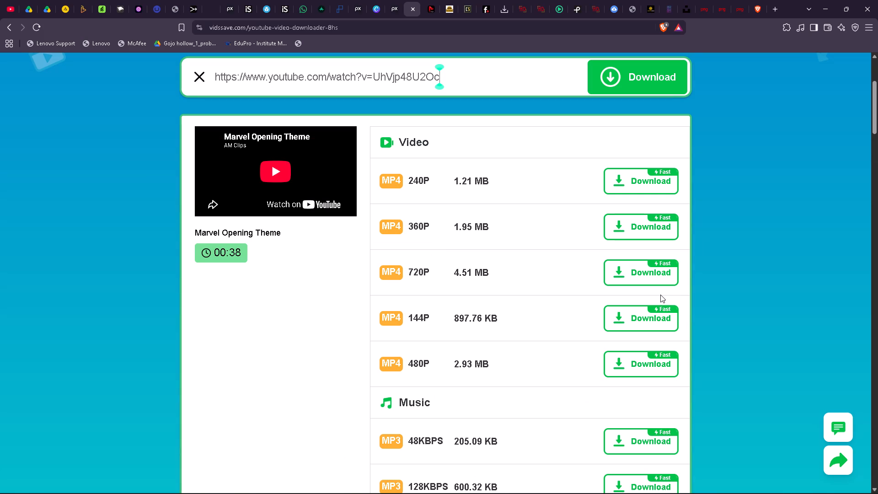
# Download the theme's 128KBPS MP3 version and save it in the MARVEL COMIC folder as MARVEL AUDIO.
pyautogui.scroll(-3, 660, 295)
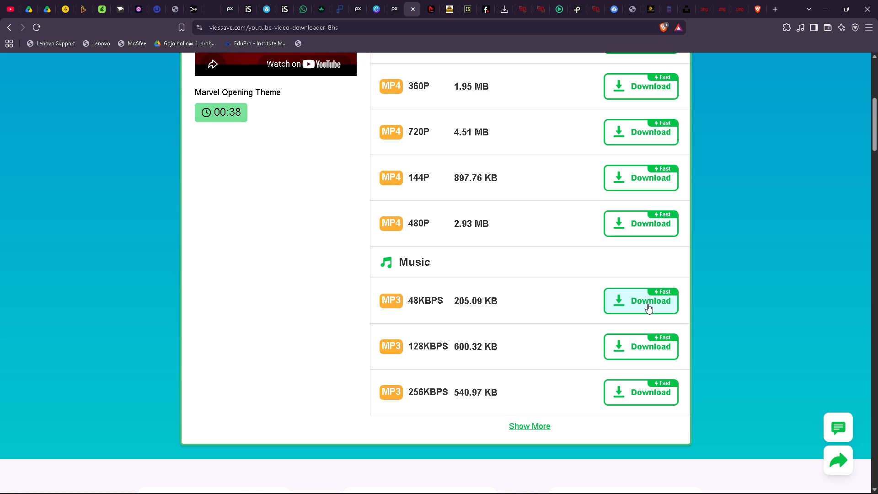
pyautogui.click(643, 342)
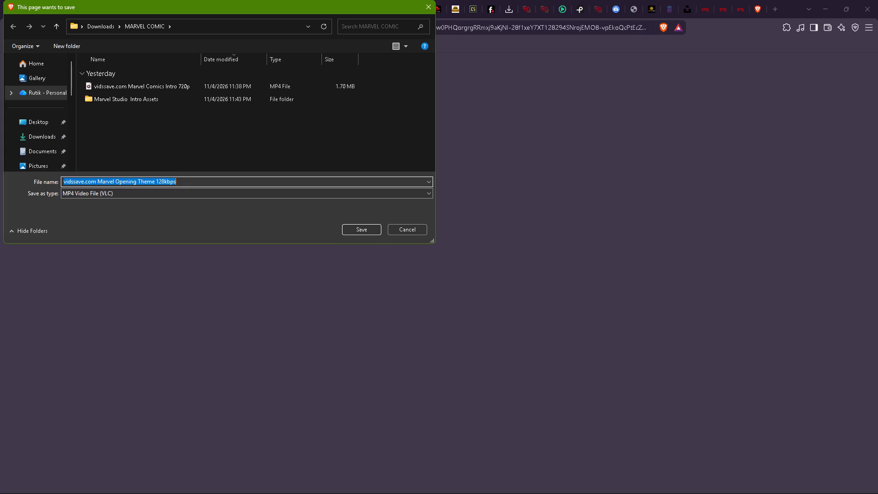
pyautogui.write('MARVEL AUDIO')
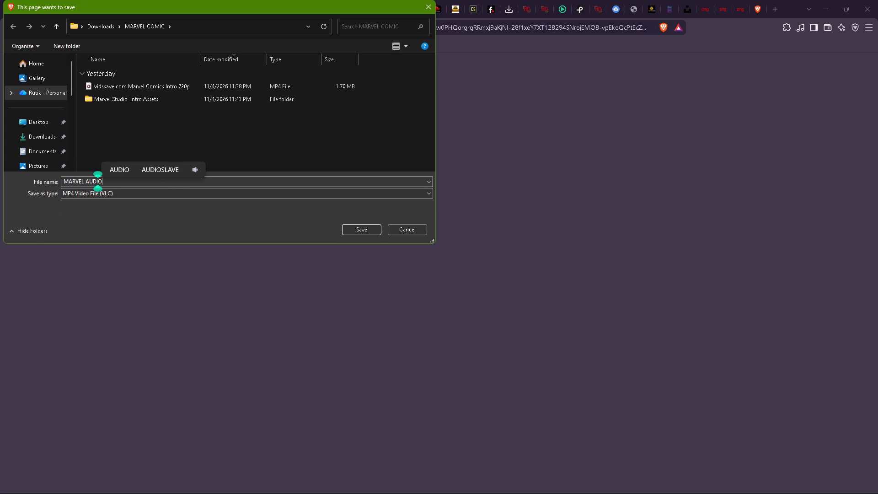
pyautogui.click(368, 231)
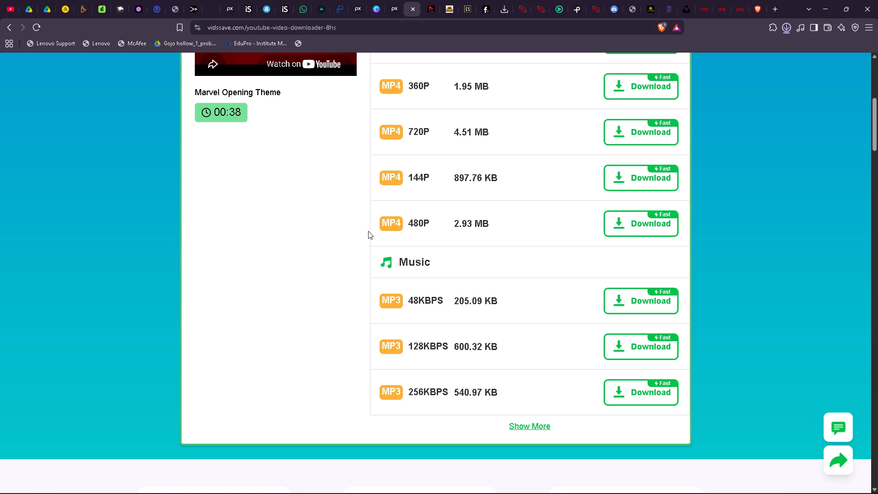
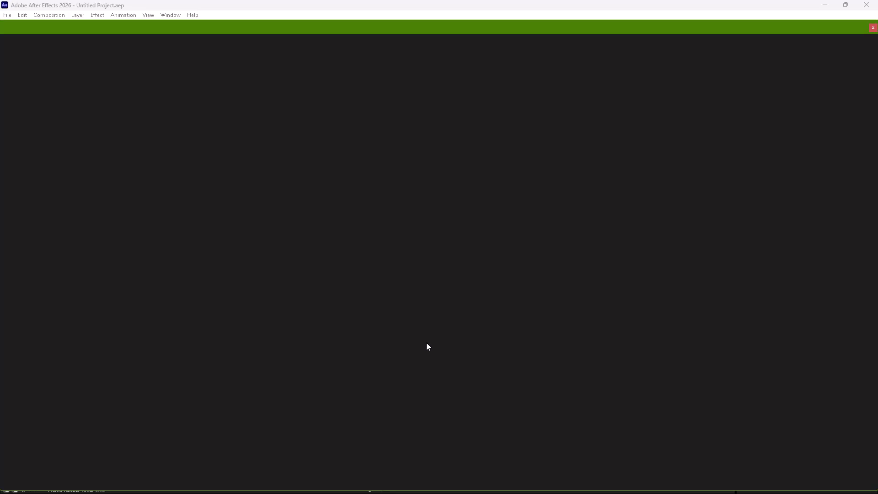
# In the MARVEL INTRO project in After Effects, import MARVEL AUDIO as footage from the MARVEL COMIC folder in Downloads.
pyautogui.click(278, 185)
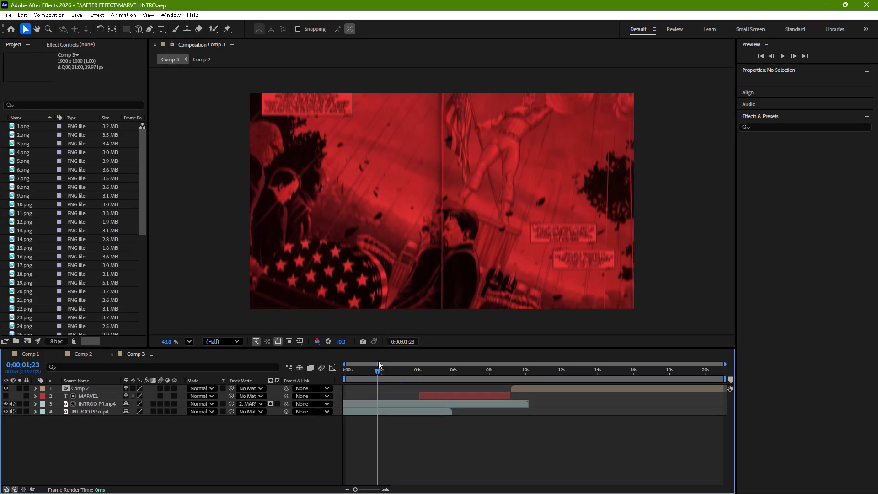
pyautogui.moveTo(376, 370); pyautogui.dragTo(321, 376)
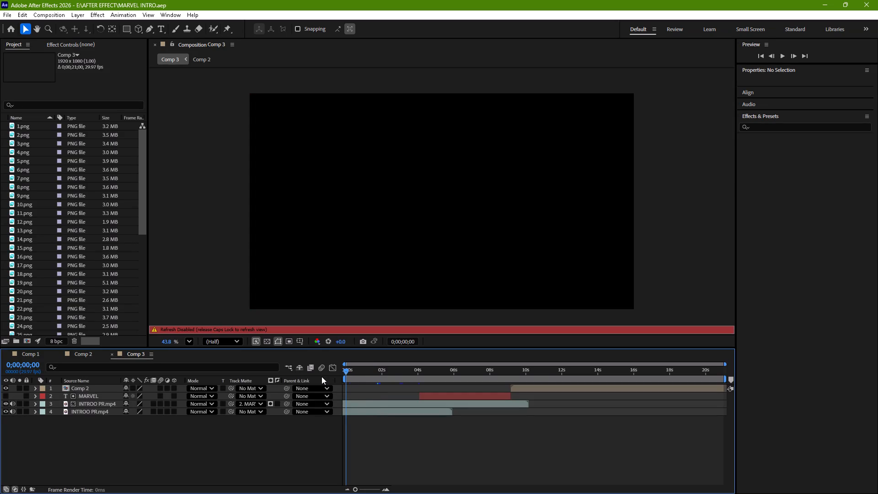
pyautogui.hotkey('ctrl', 'i')
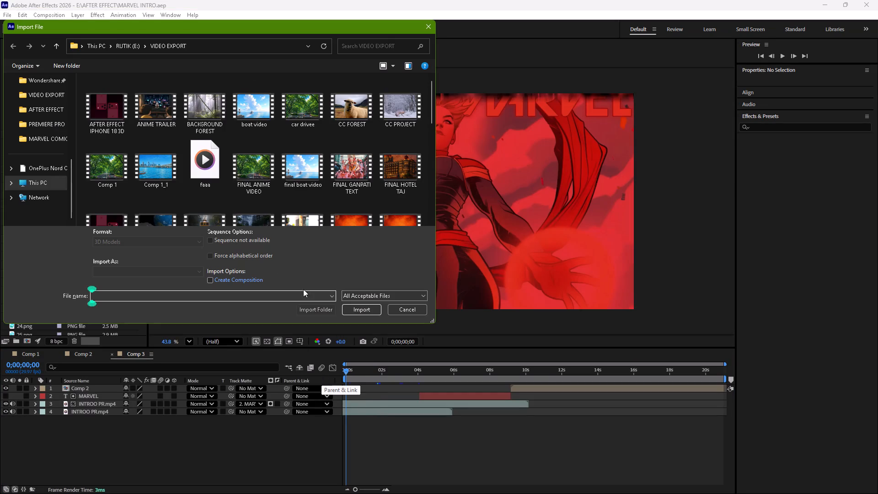
pyautogui.scroll(6, 57, 114)
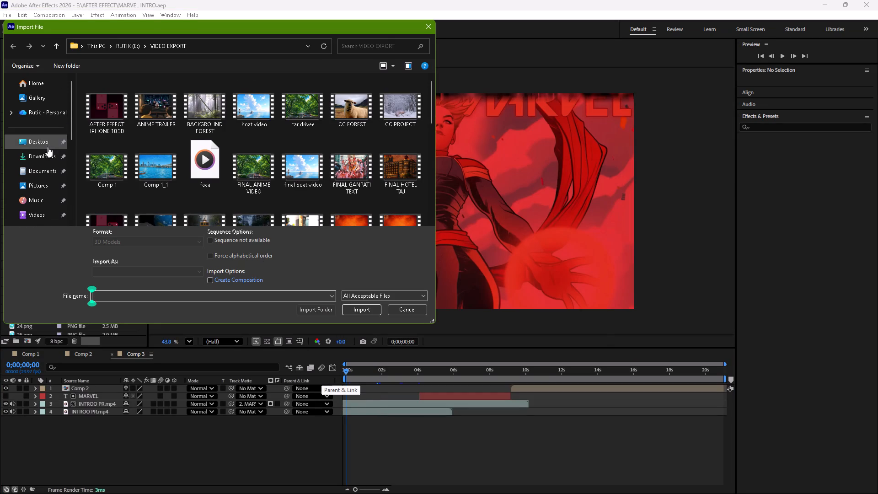
pyautogui.click(48, 150)
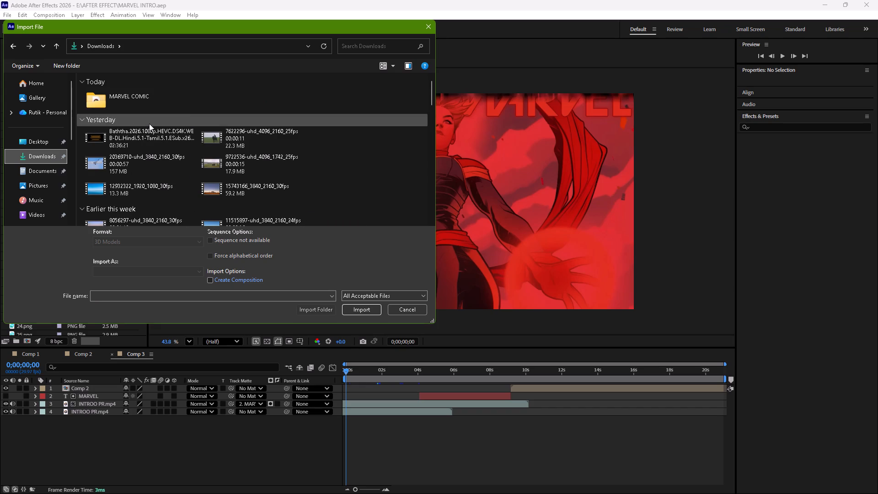
pyautogui.scroll(1, 149, 123)
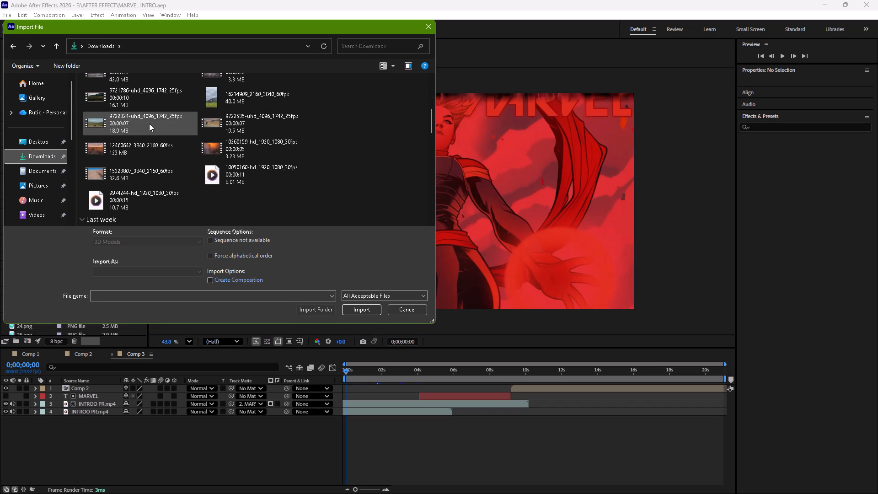
pyautogui.scroll(1, 149, 123)
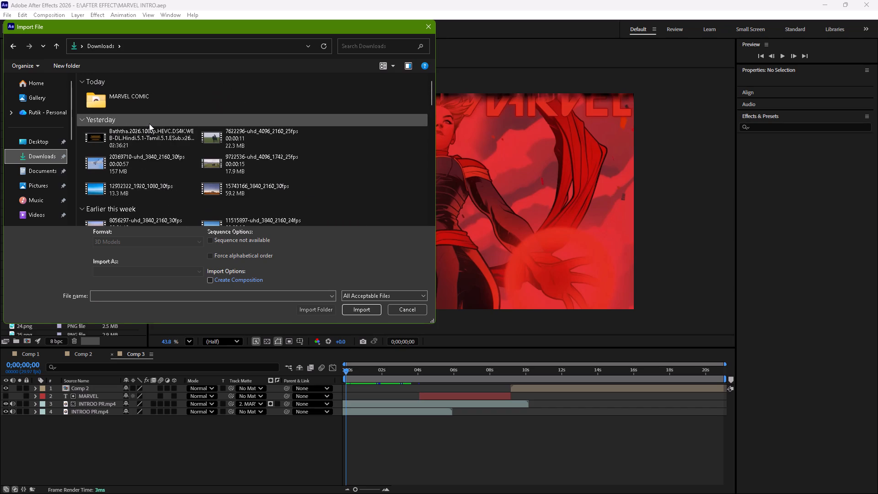
pyautogui.scroll(1, 149, 123)
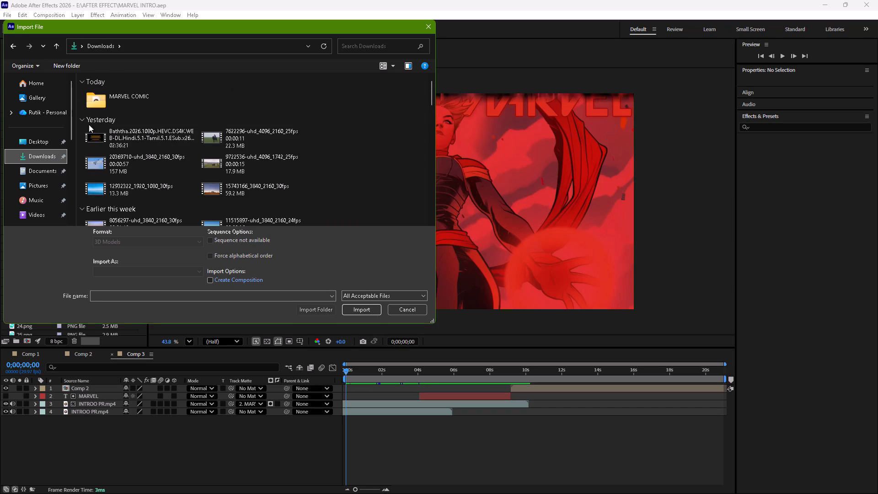
pyautogui.tripleClick(138, 102)
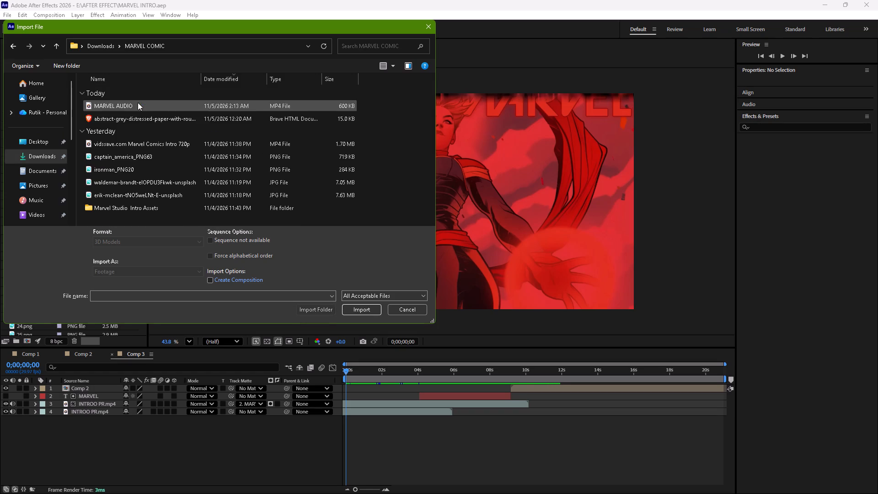
pyautogui.click(164, 105)
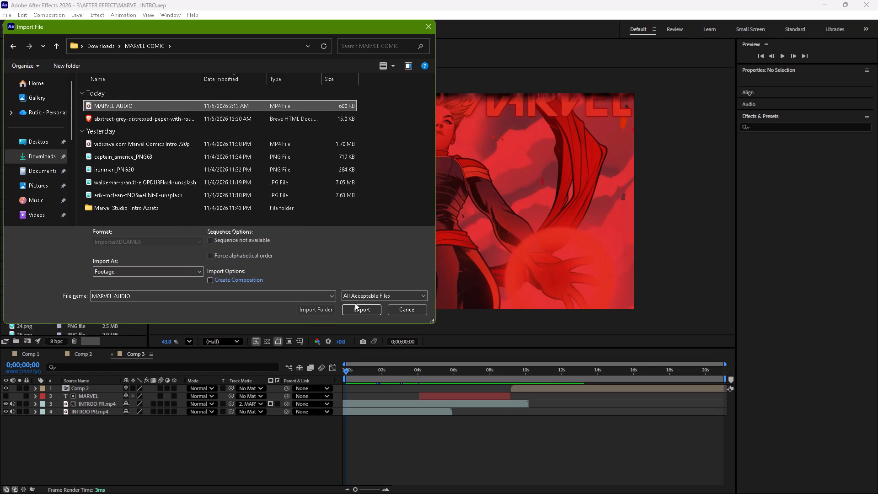
pyautogui.click(359, 307)
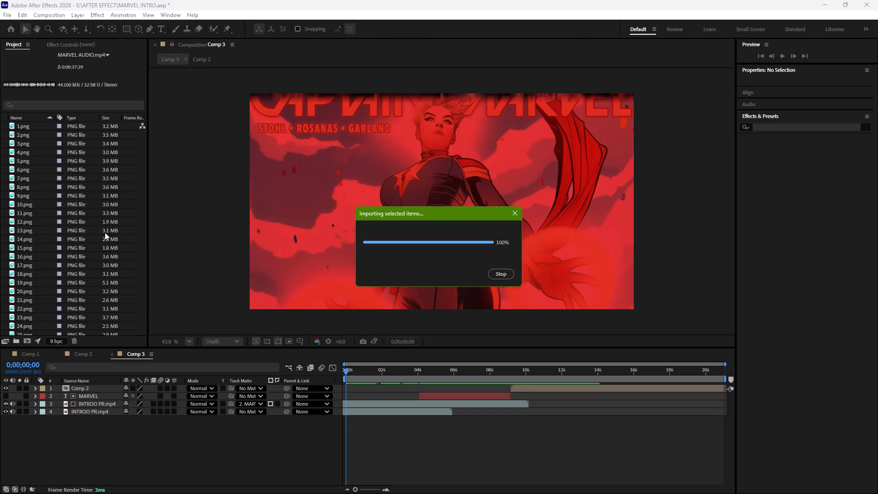
# Add the imported MARVEL AUDIO to Comp 3 as the bottom layer, starting at 0;00;00;00.
pyautogui.moveTo(44, 326); pyautogui.dragTo(113, 426)
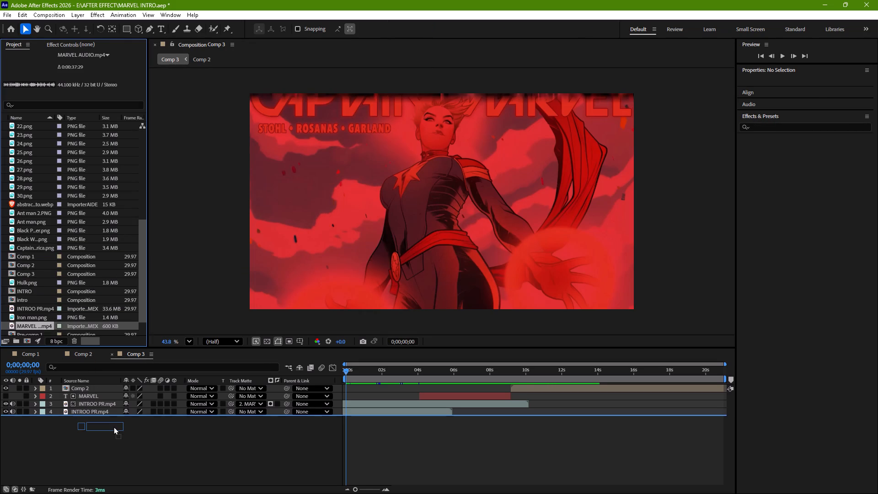
pyautogui.moveTo(113, 426); pyautogui.dragTo(113, 427)
# Preview Comp 3 with the added audio, restarting playback from the beginning to check it against the visuals.
pyautogui.press('space')
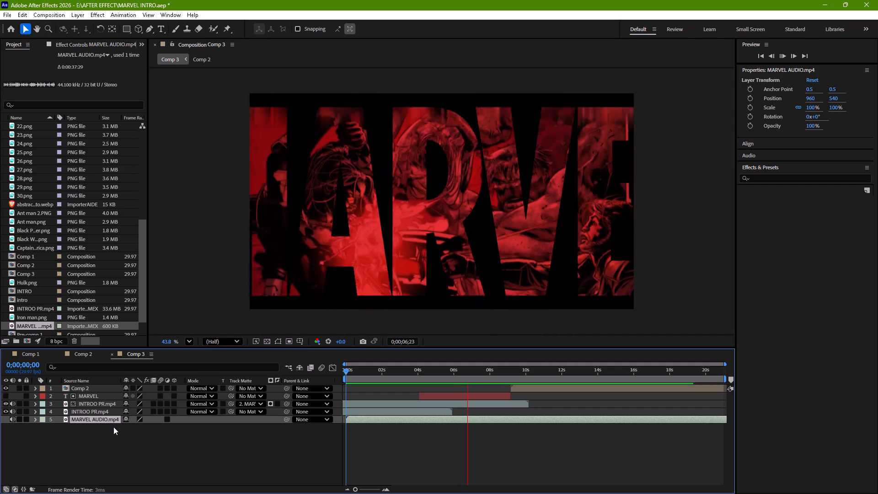
pyautogui.press('space')
pyautogui.press('space')
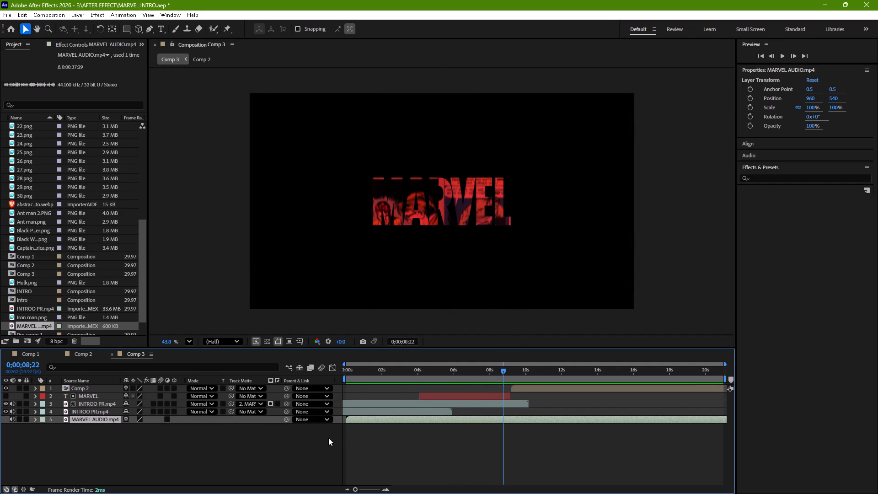
pyautogui.moveTo(503, 370); pyautogui.dragTo(328, 365)
pyautogui.press('space')
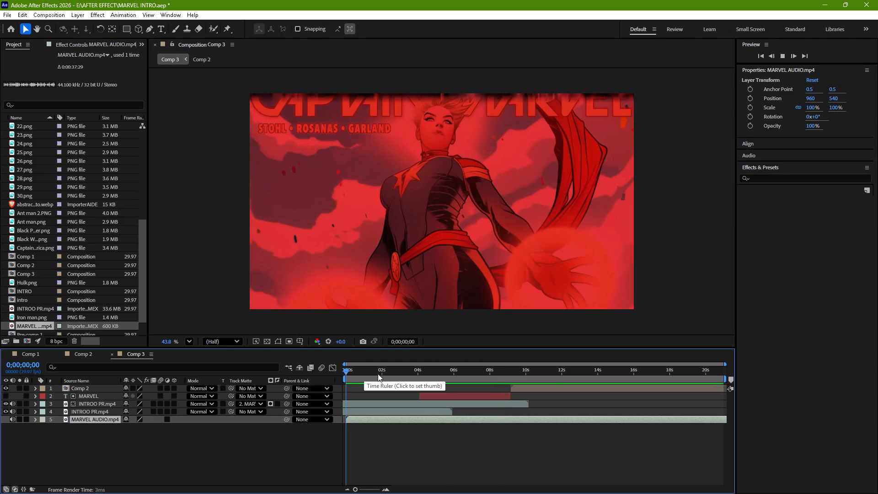
pyautogui.press('space')
pyautogui.press('space')
pyautogui.press('space')
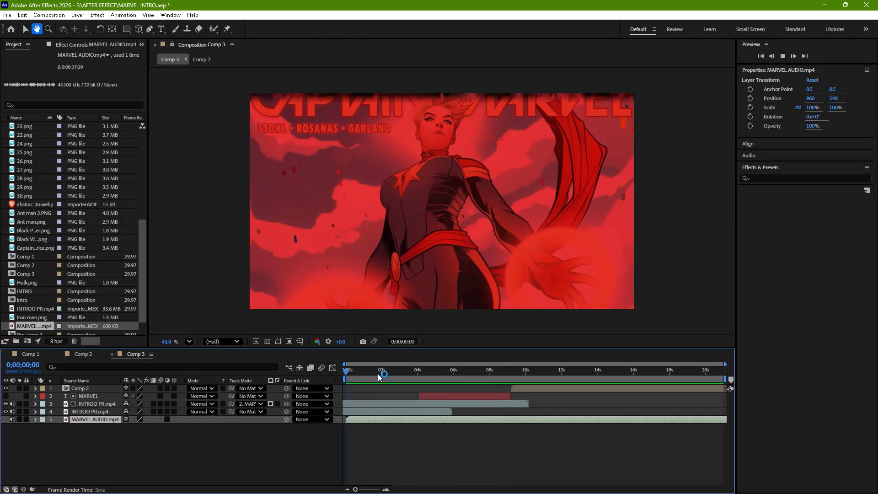
pyautogui.press('space')
pyautogui.click(344, 370)
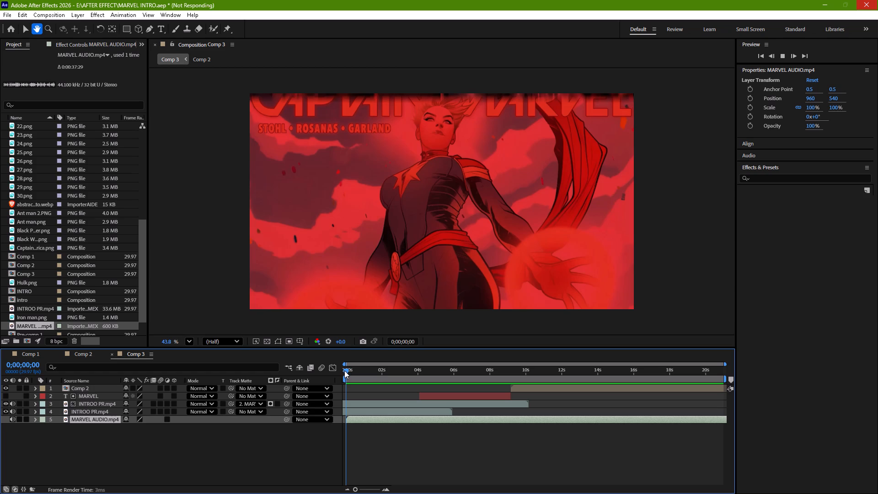
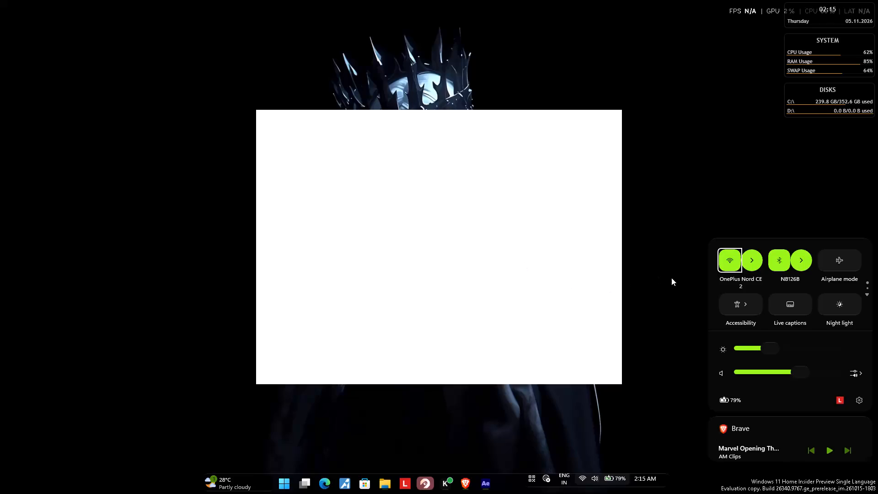
# Turn off the computer's Wi-Fi connection.
pyautogui.click(734, 263)
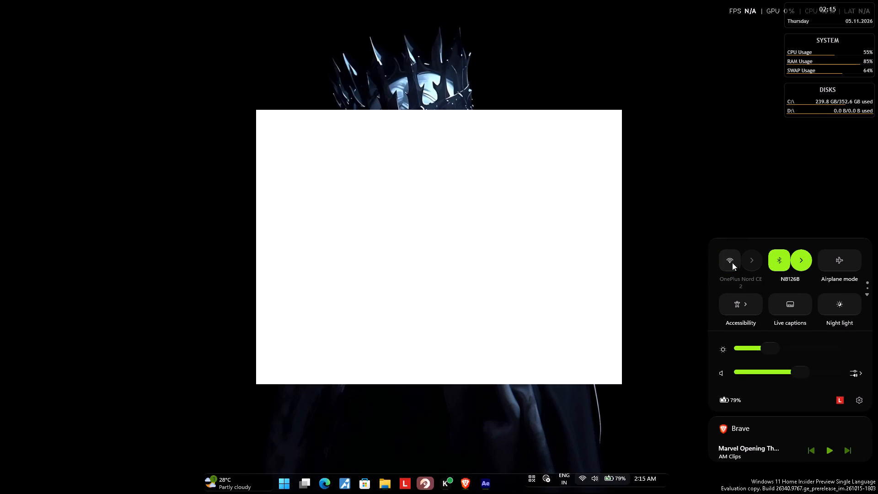
pyautogui.click(513, 454)
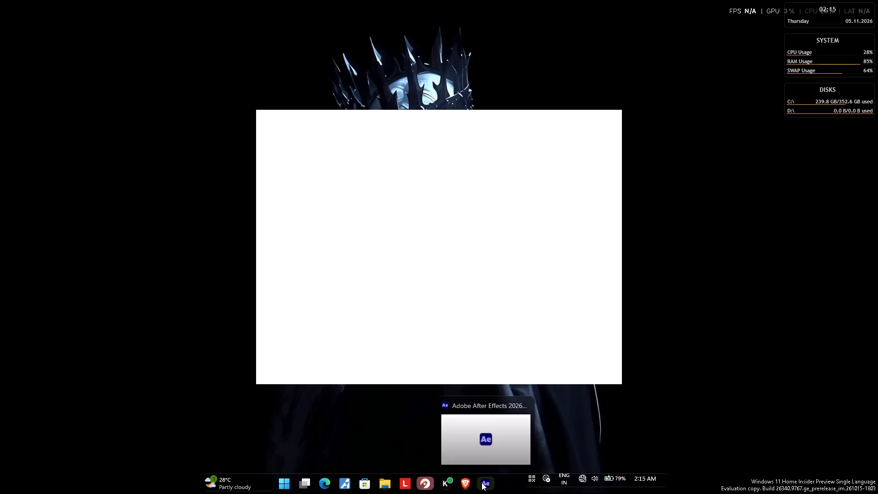
# Close the frozen After Effects window containing the MARVEL INTRO project.
pyautogui.click(508, 430)
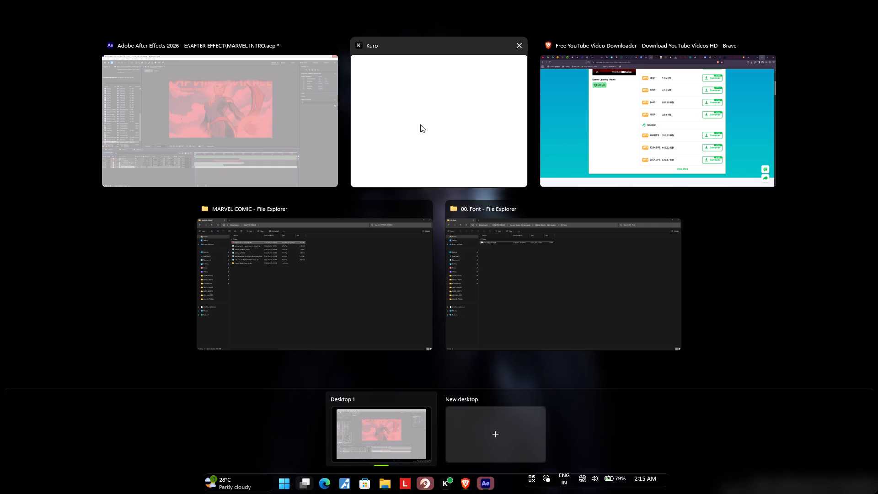
pyautogui.click(332, 50)
pyautogui.doubleClick(332, 50)
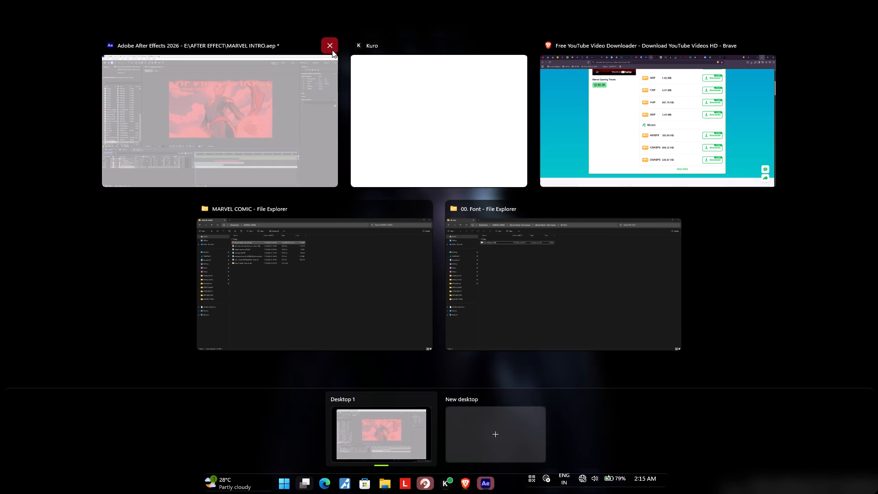